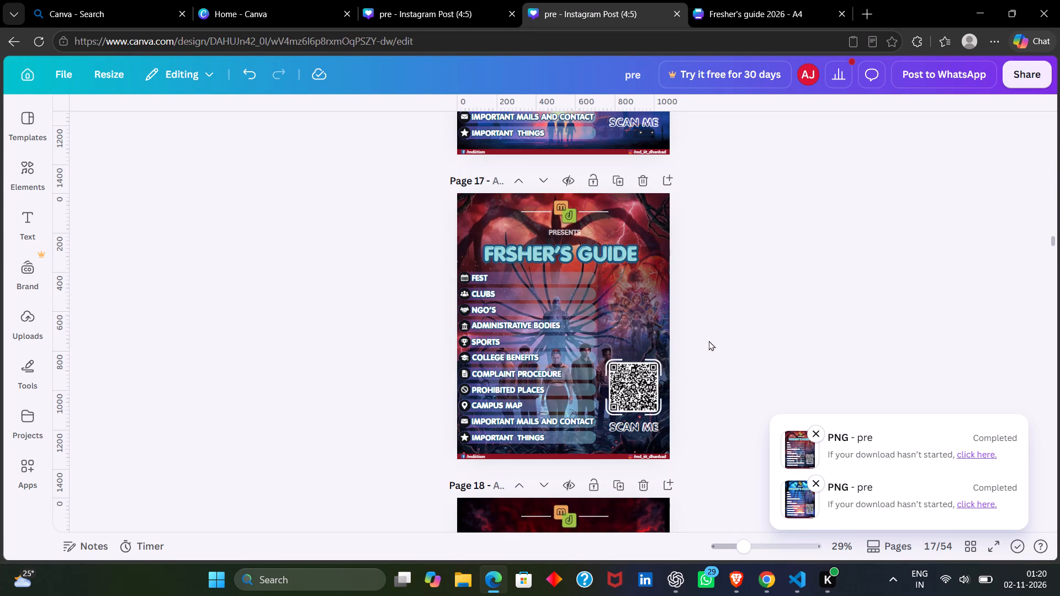
Review the Fresher's Guide poster versions from page 14 to page 20, then view page 20 up close.
scroll(709, 340, up, 2)
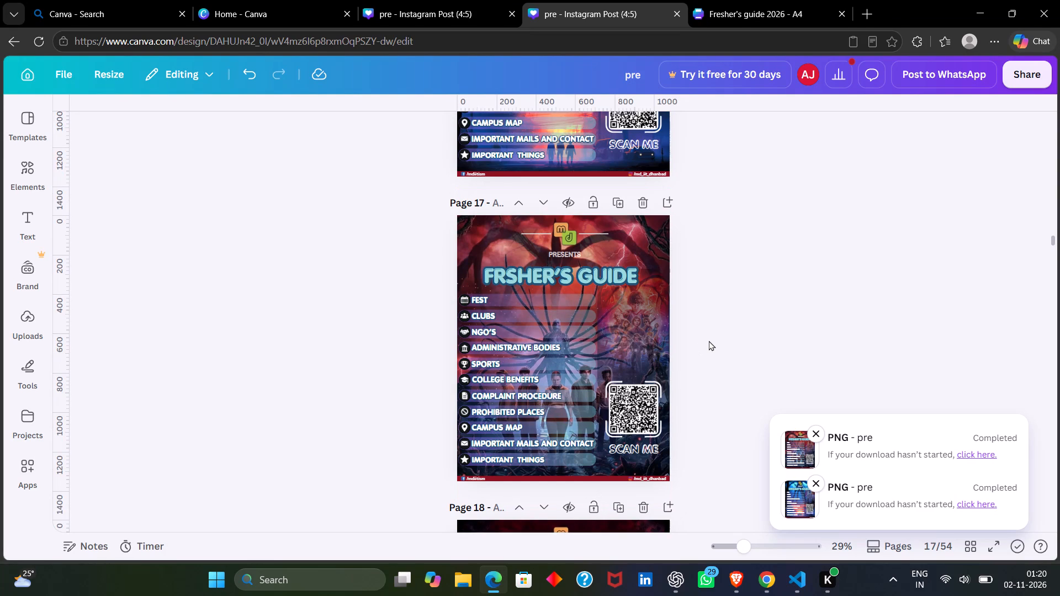
scroll(709, 340, up, 4)
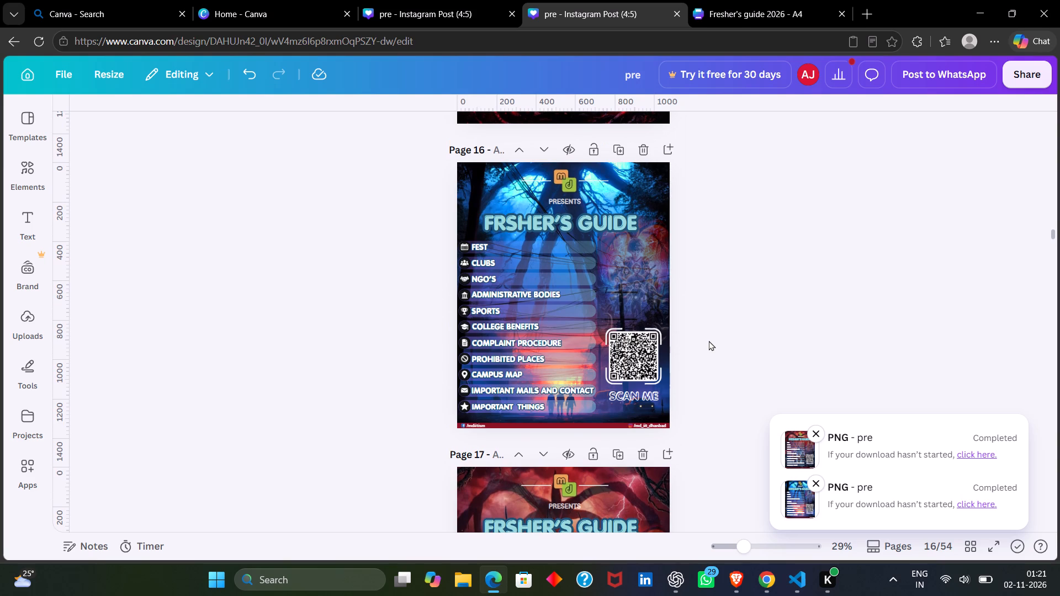
scroll(709, 340, down, 1)
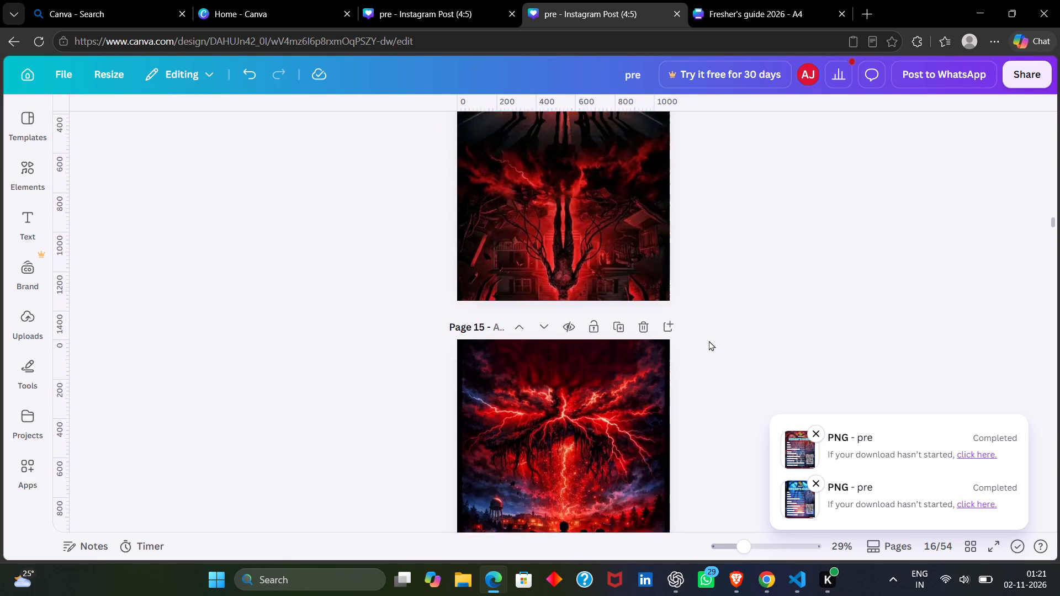
scroll(709, 340, down, 6)
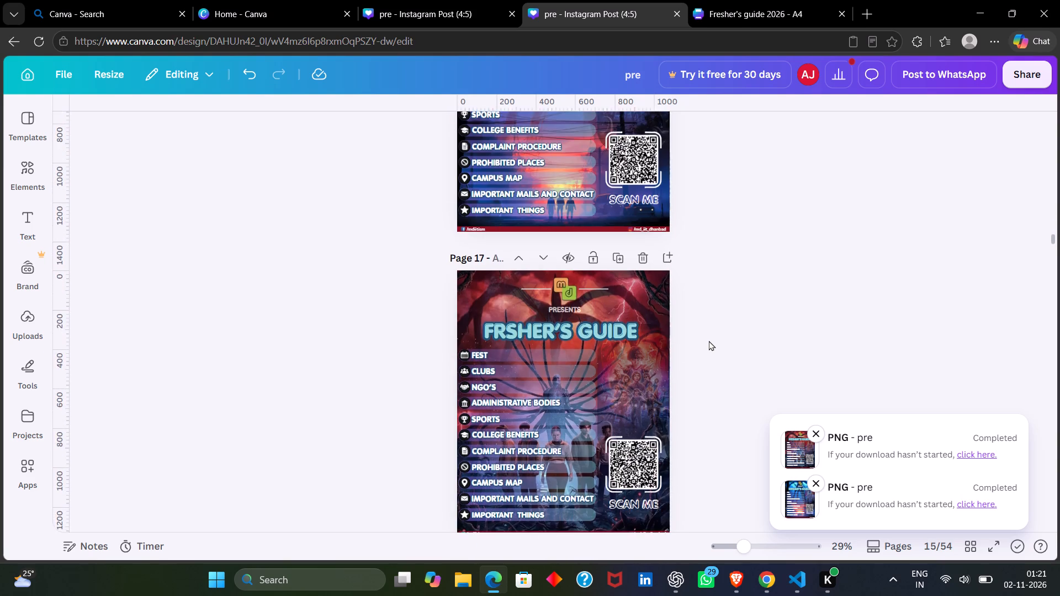
scroll(709, 340, down, 7)
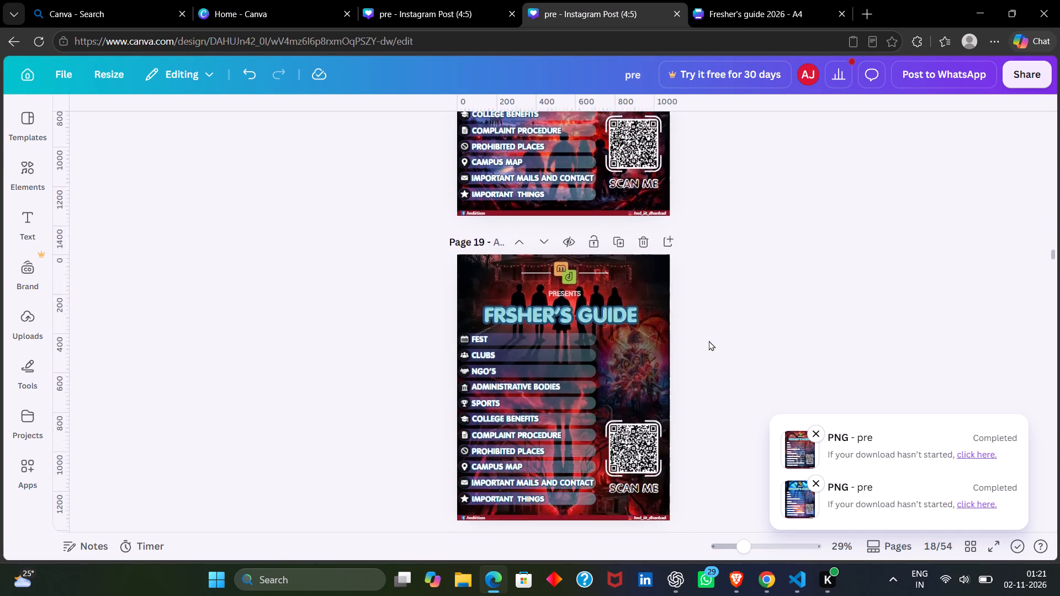
scroll(709, 340, down, 2)
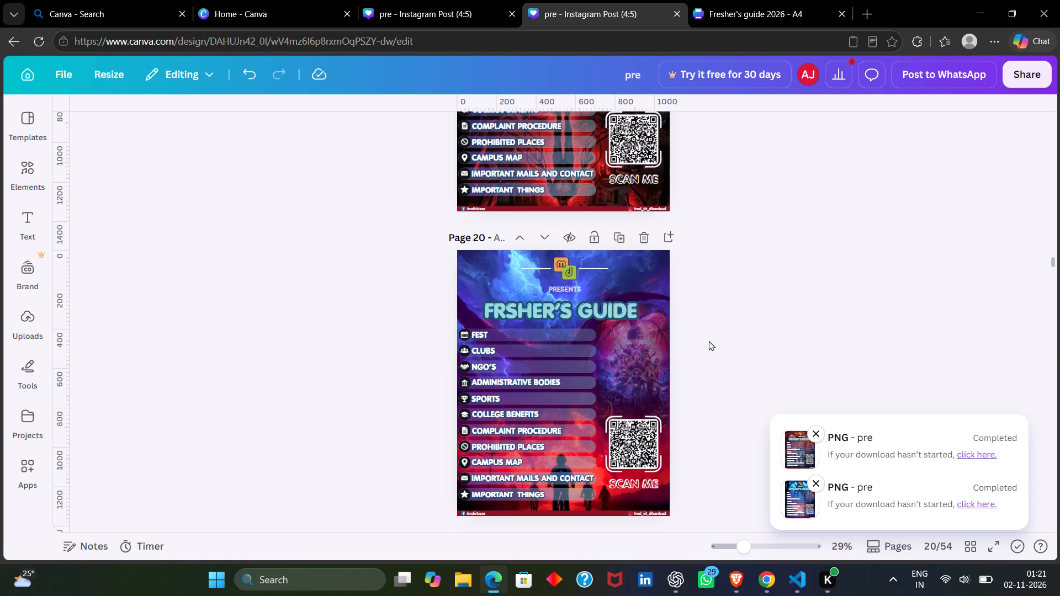
scroll(709, 340, down, 1)
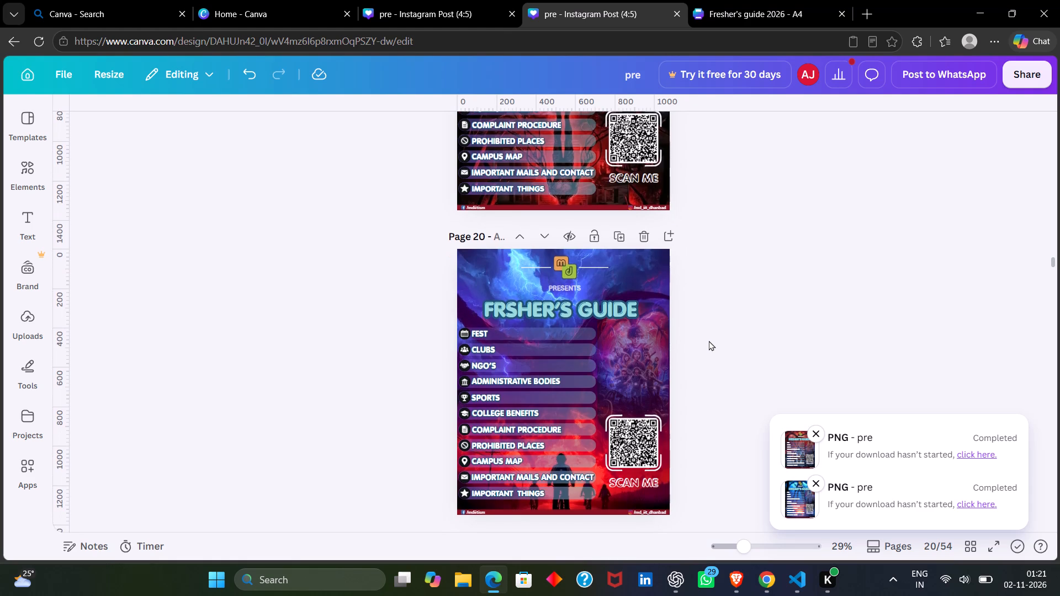
scroll(709, 340, down, 1)
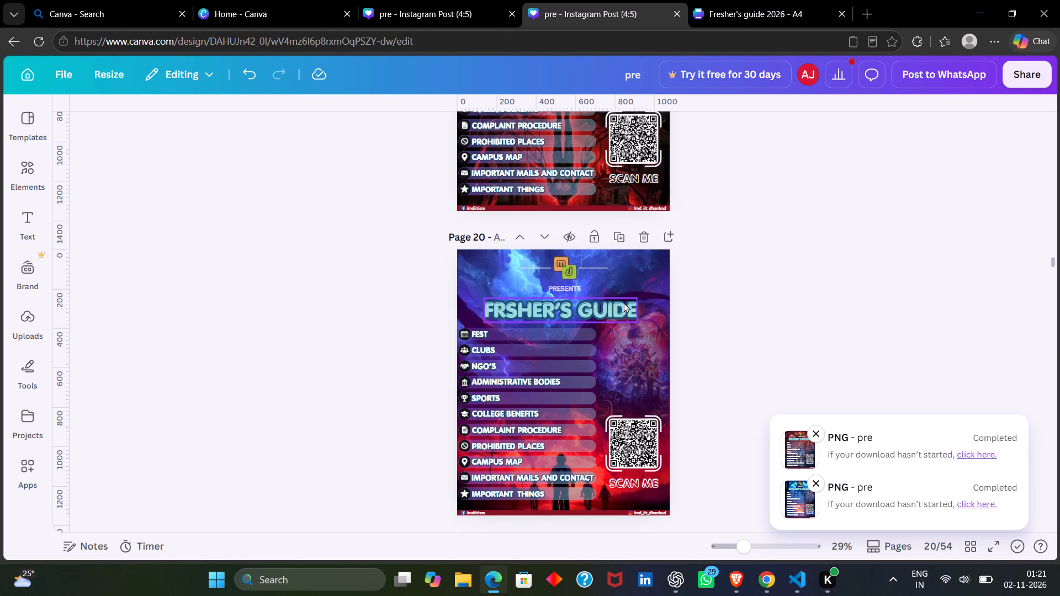
scroll(624, 302, down, 1)
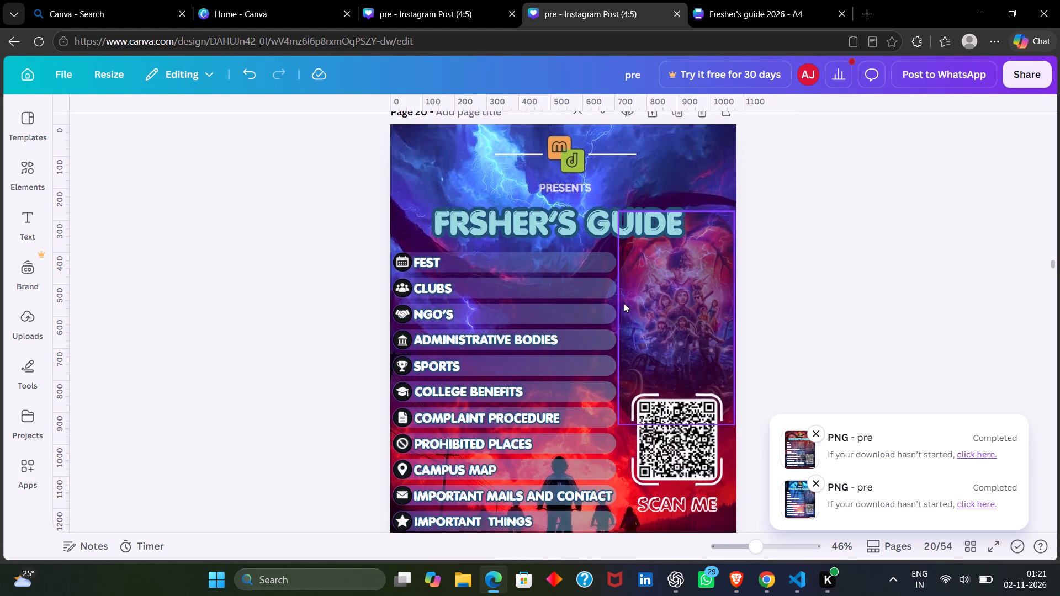
scroll(624, 302, down, 1)
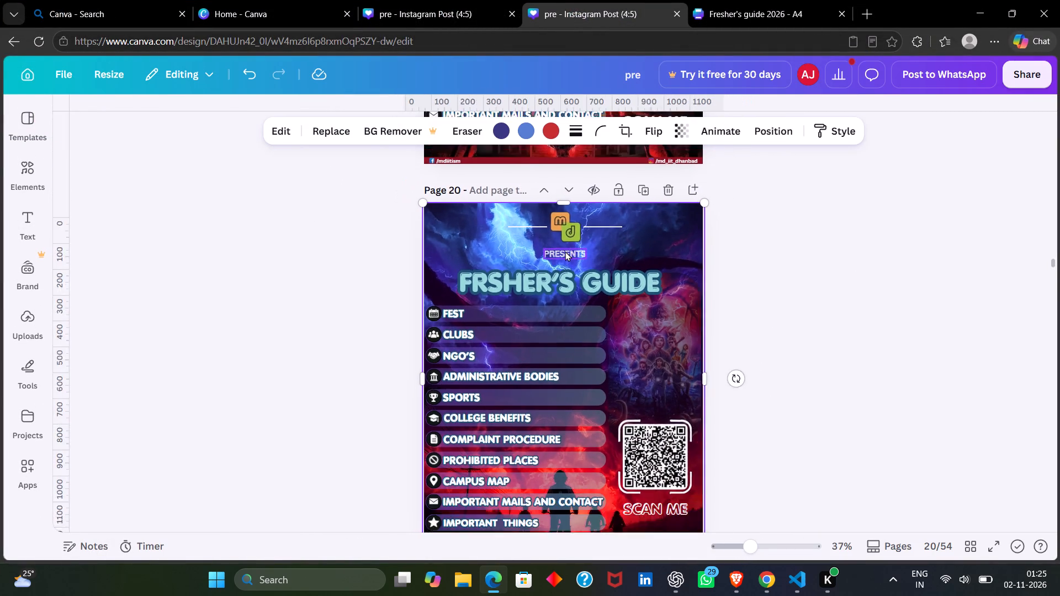
scroll(565, 251, down, 1)
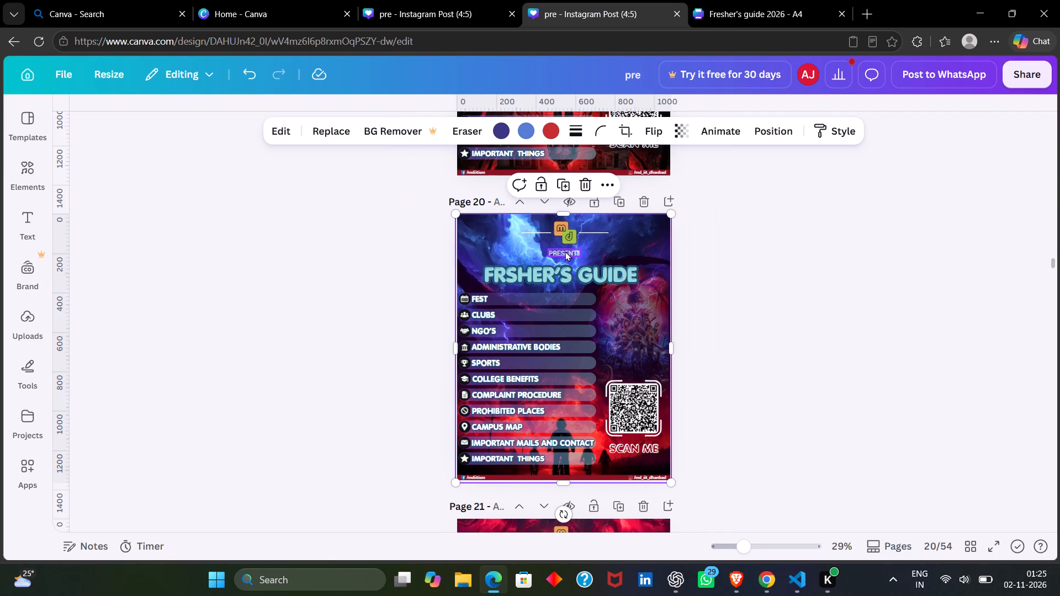
scroll(565, 251, down, 2)
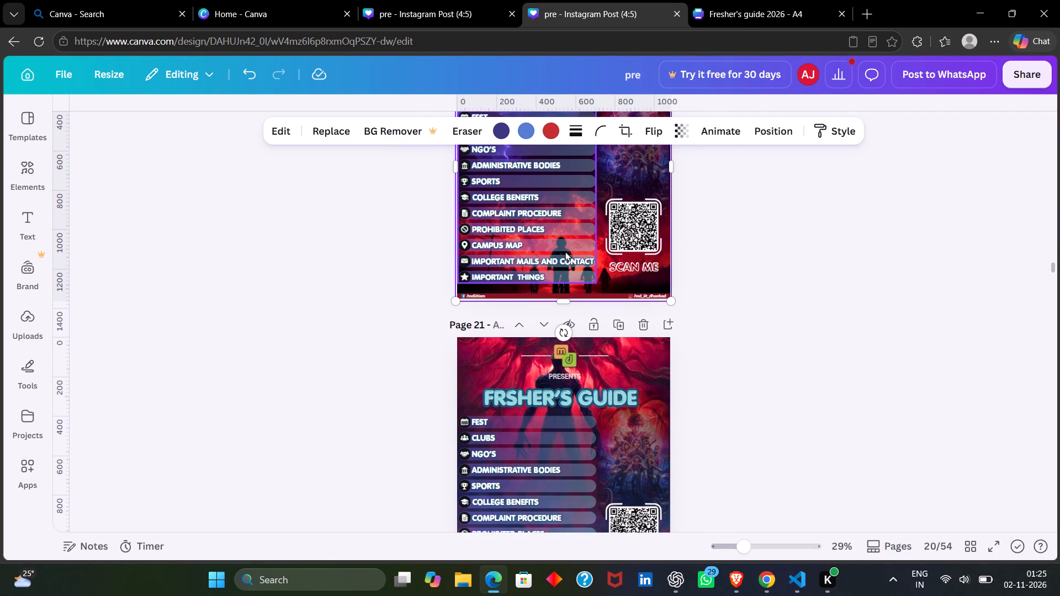
scroll(565, 251, up, 2)
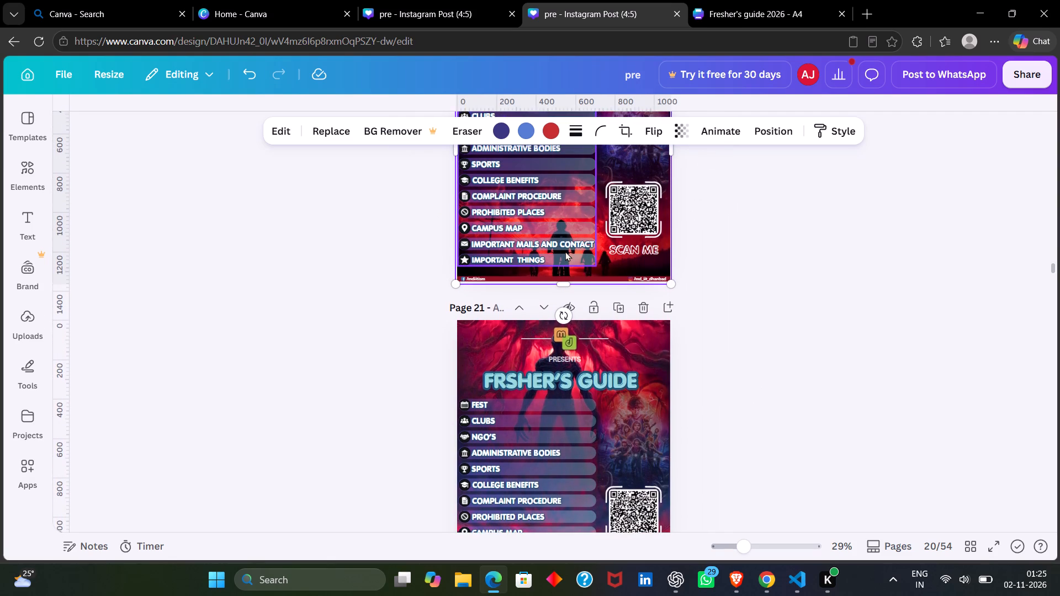
scroll(565, 251, up, 1)
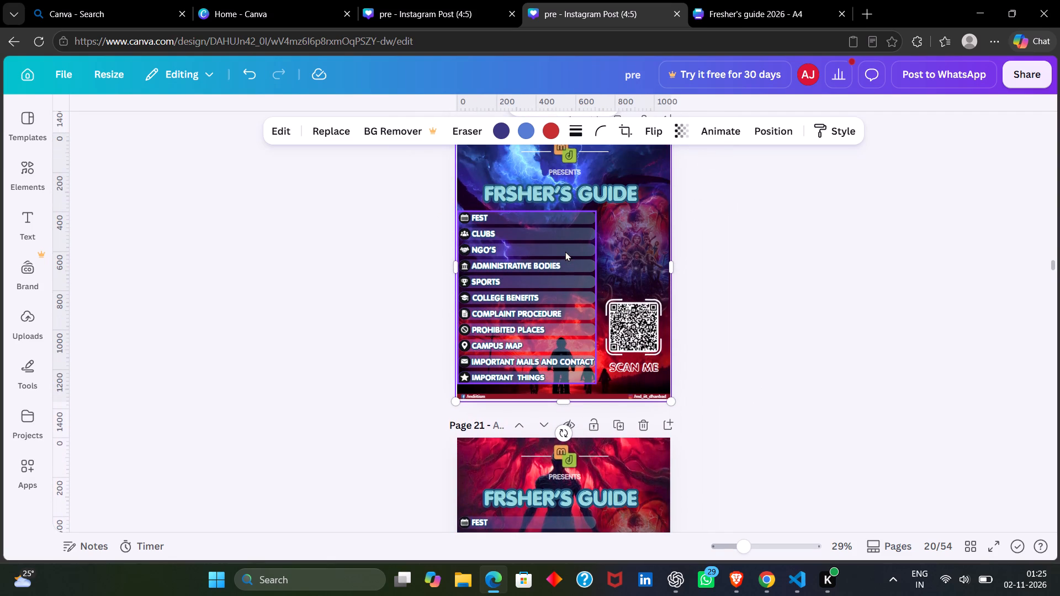
scroll(565, 251, down, 3)
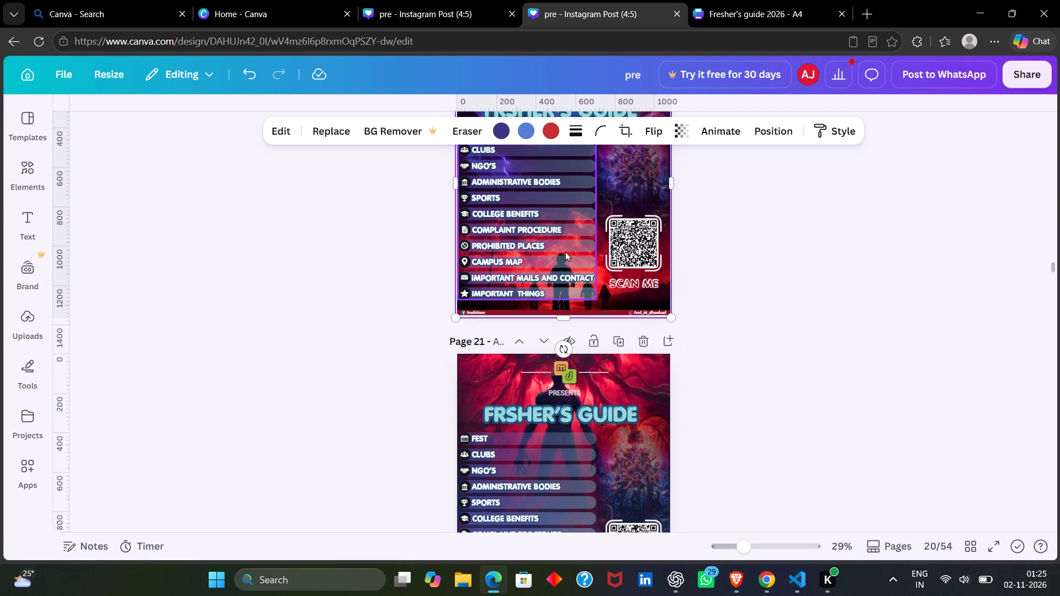
scroll(565, 251, down, 2)
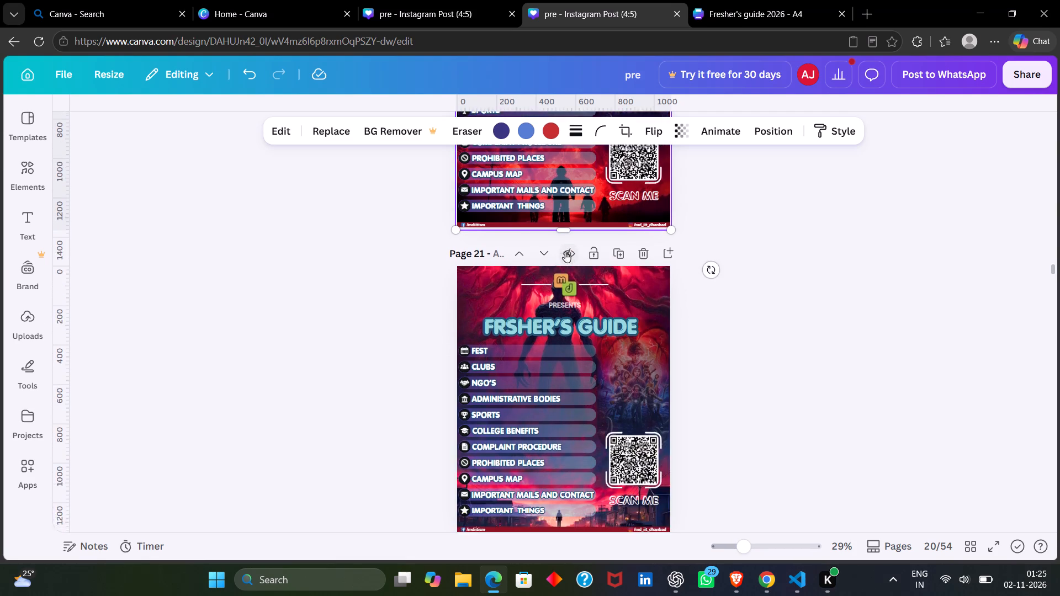
scroll(565, 251, down, 1)
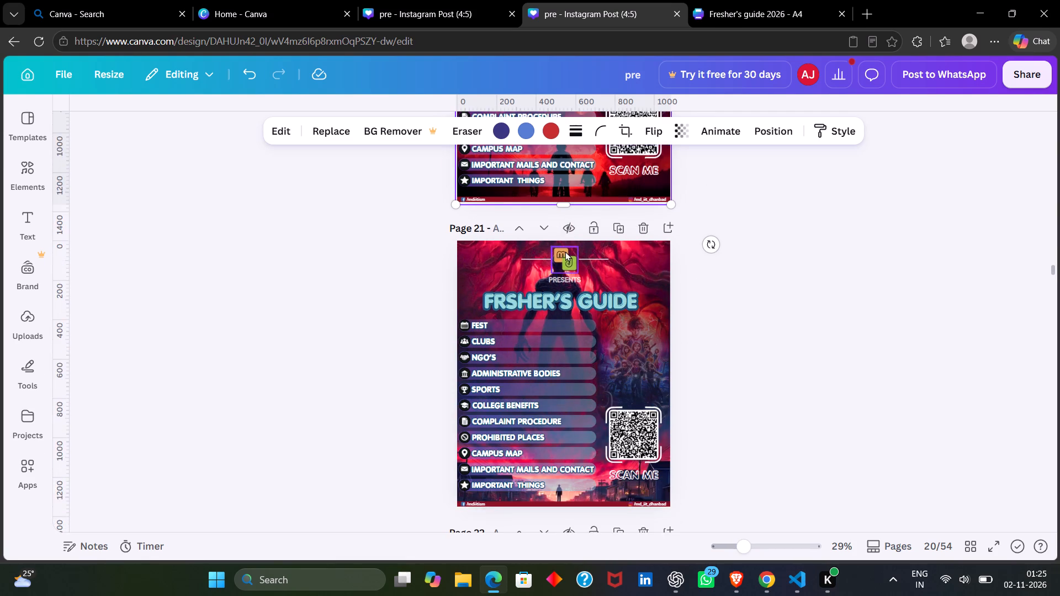
scroll(565, 251, down, 3)
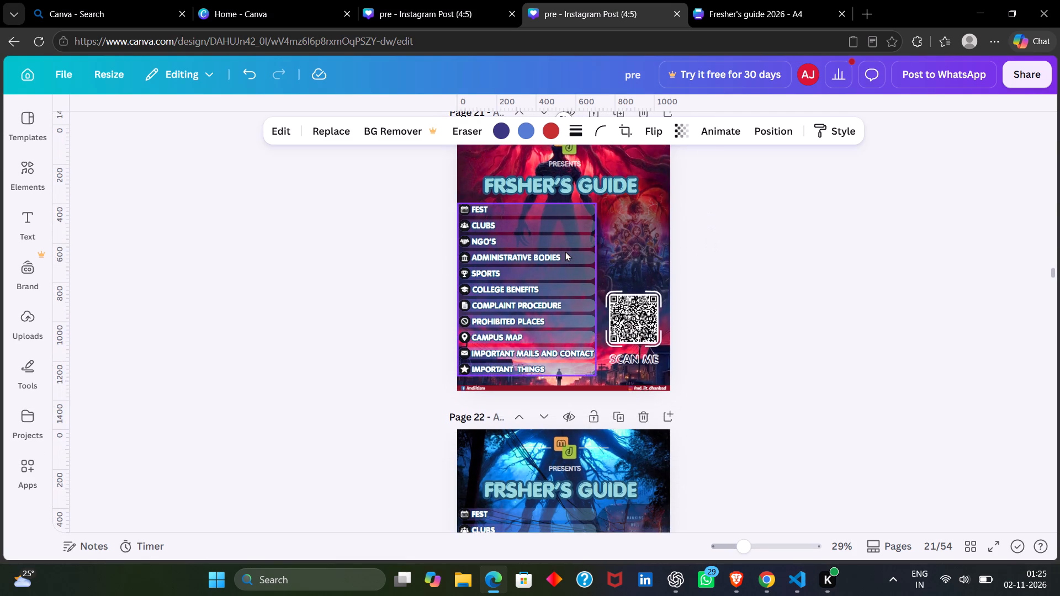
scroll(565, 251, down, 1)
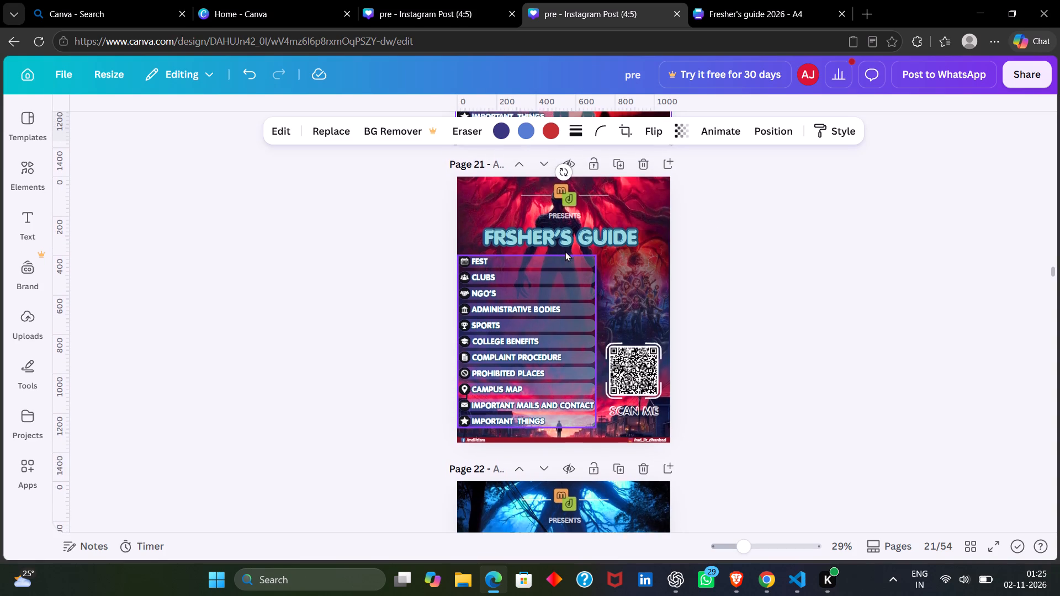
scroll(565, 251, down, 1)
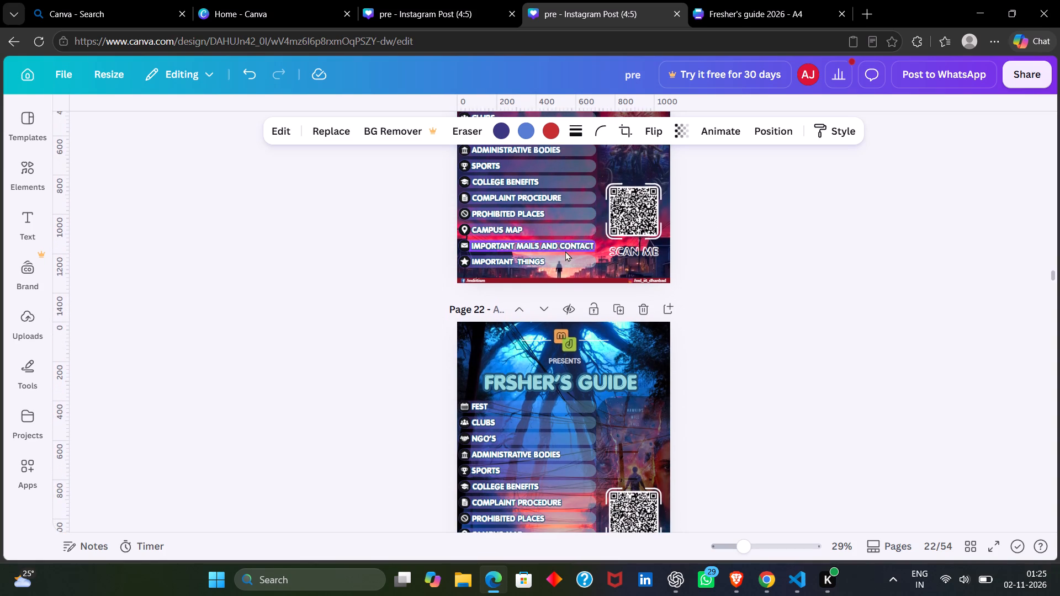
scroll(565, 251, down, 2)
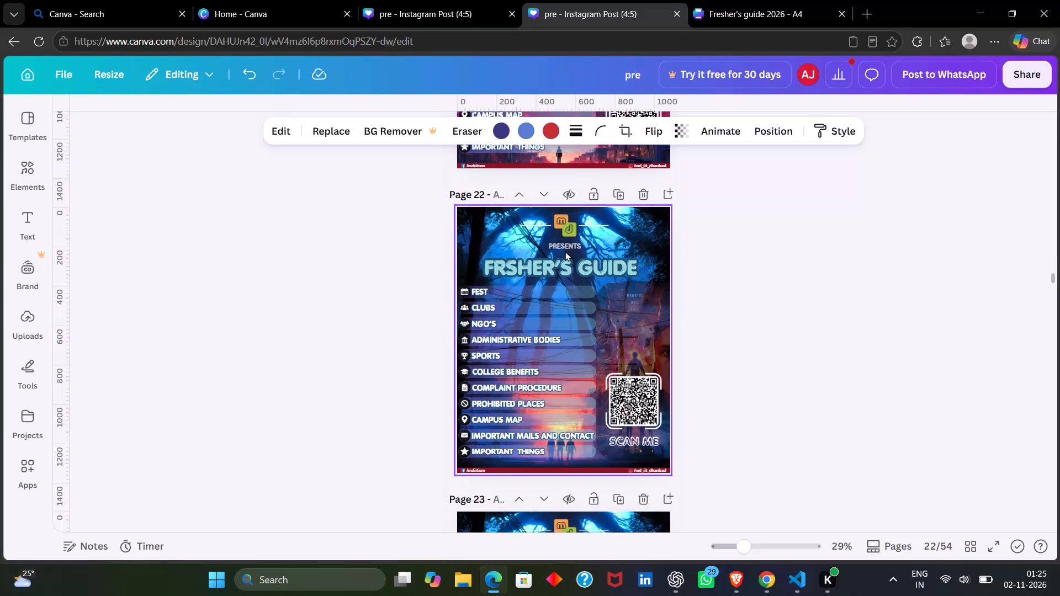
scroll(565, 251, down, 1)
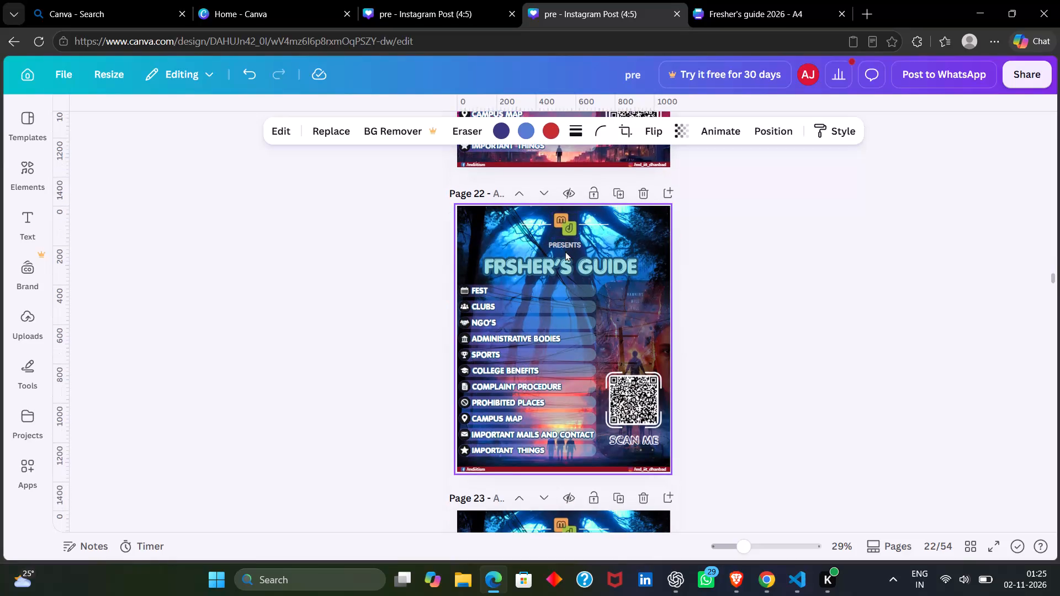
scroll(565, 251, down, 3)
scroll(565, 251, up, 4)
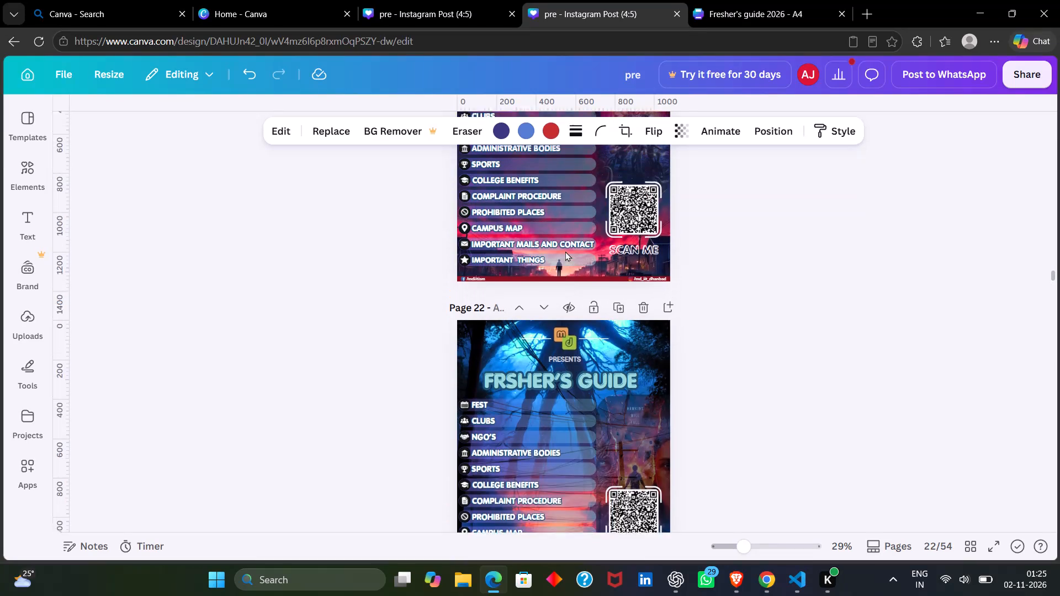
scroll(565, 251, up, 7)
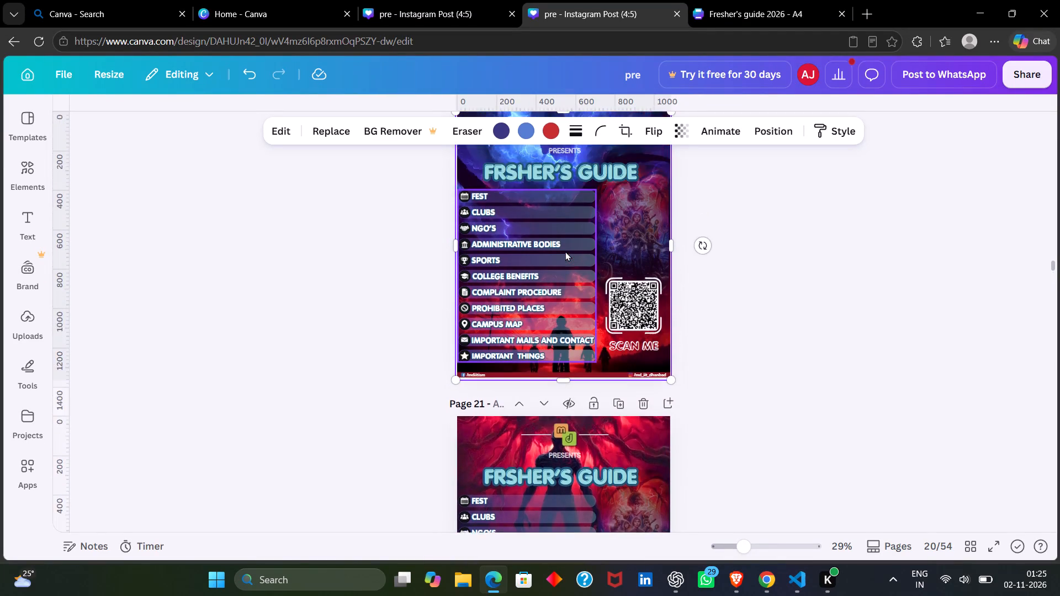
Copy the stormy red-and-blue silhouette background image from page 20 and paste it onto page 23.
scroll(565, 251, up, 1)
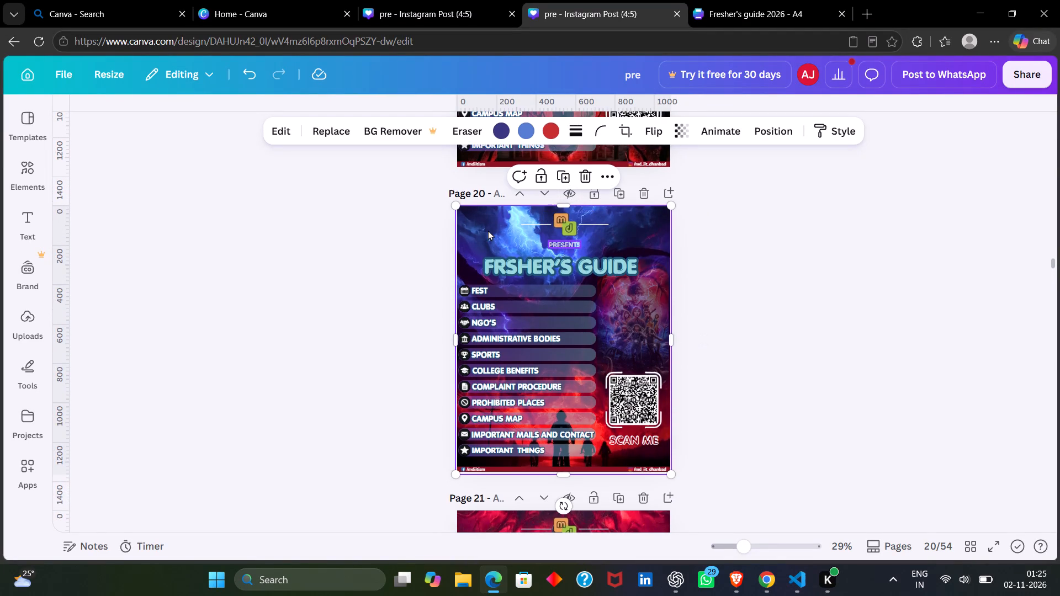
right_click(488, 230)
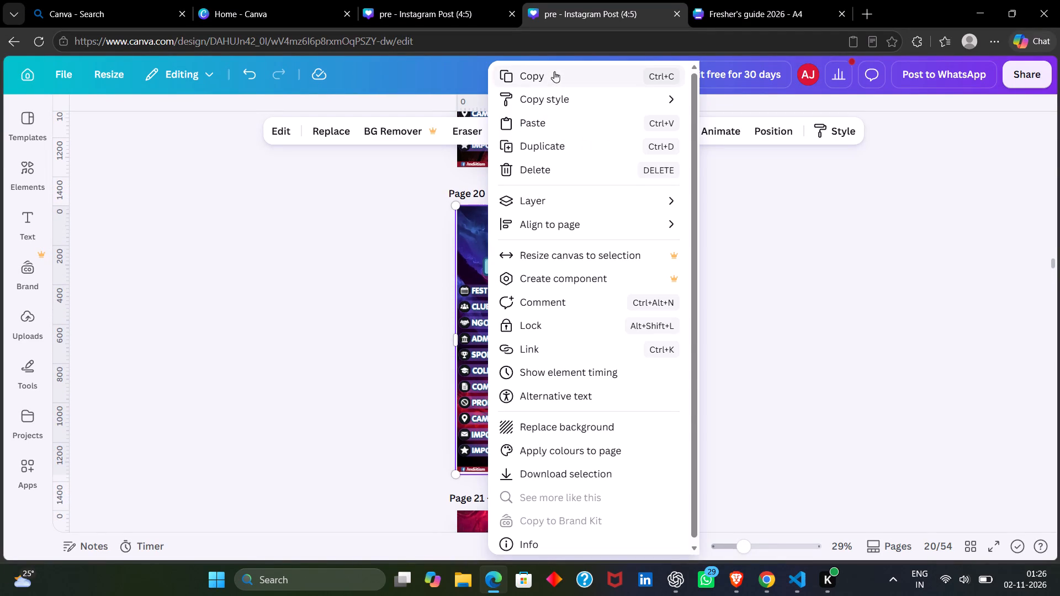
click(554, 71)
scroll(537, 310, down, 2)
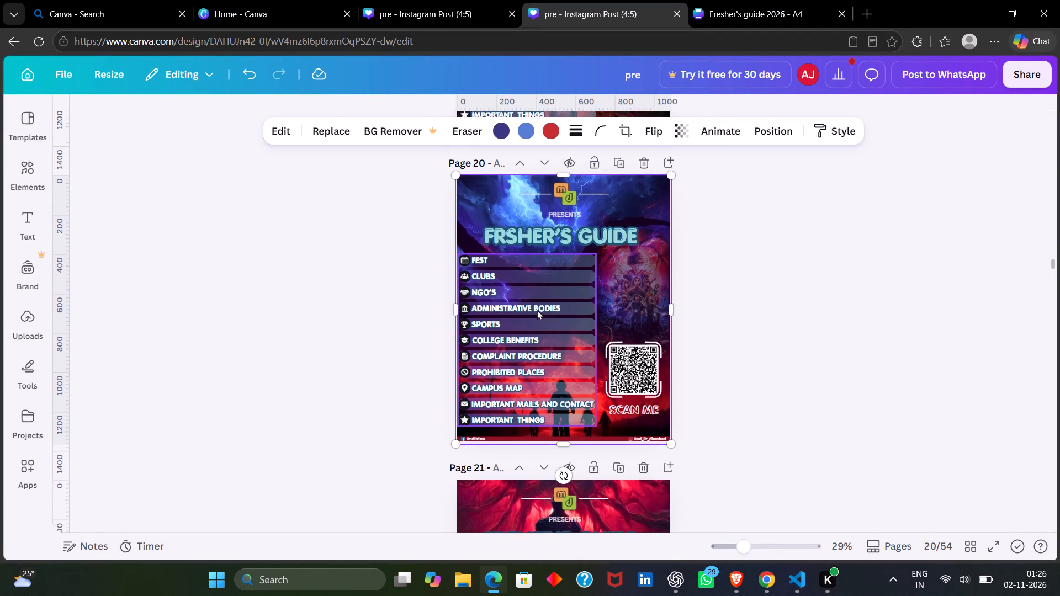
scroll(537, 310, down, 7)
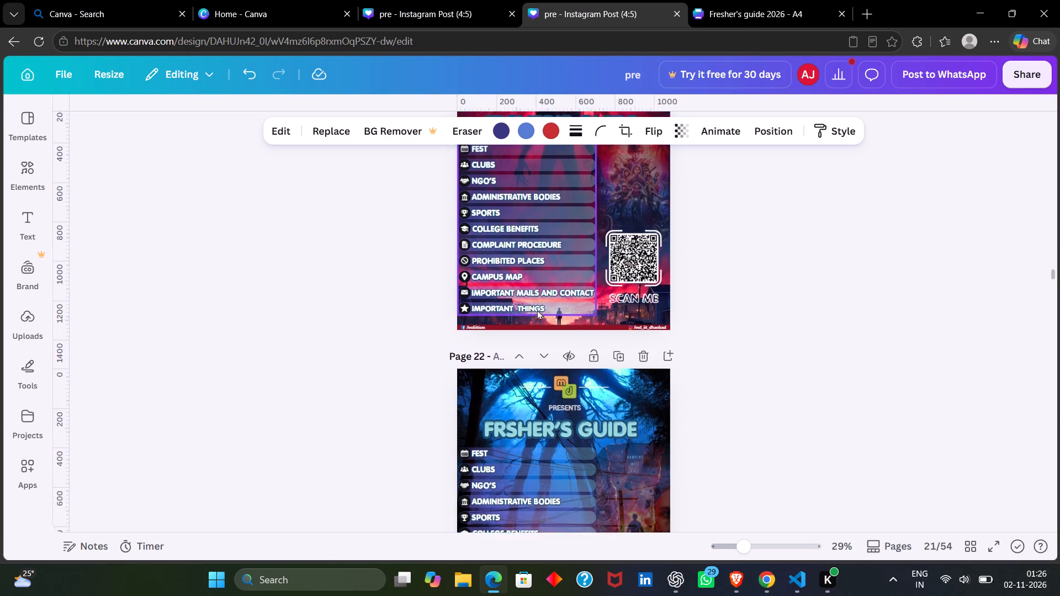
scroll(537, 310, down, 1)
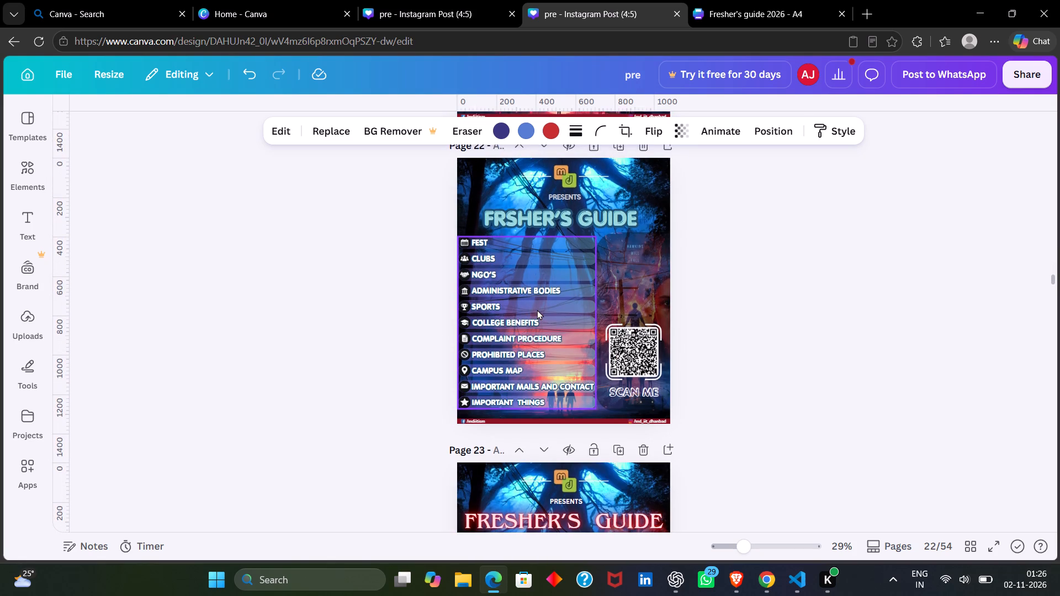
scroll(537, 310, down, 7)
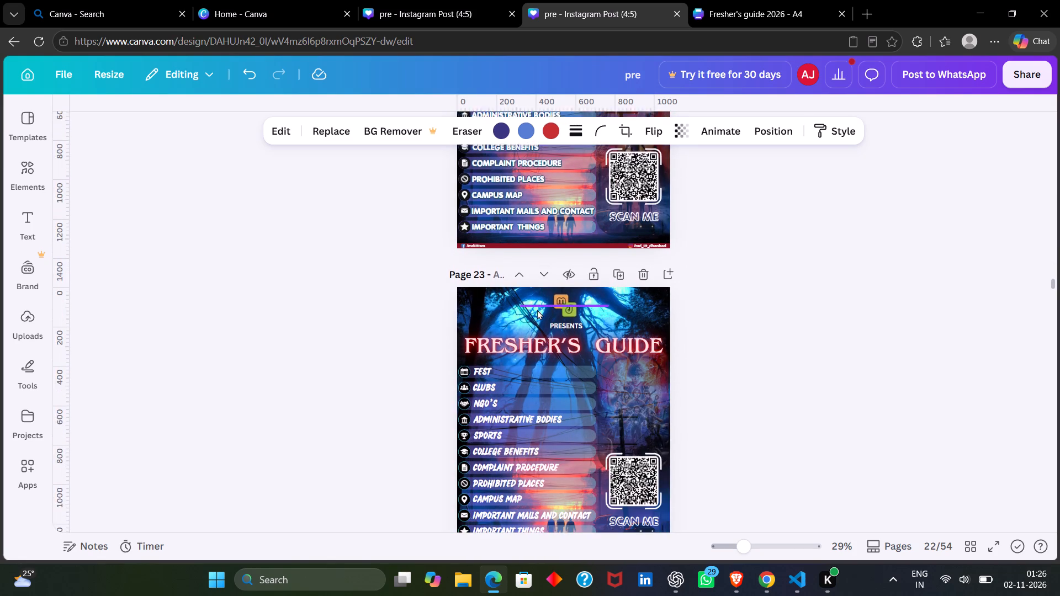
scroll(537, 310, down, 1)
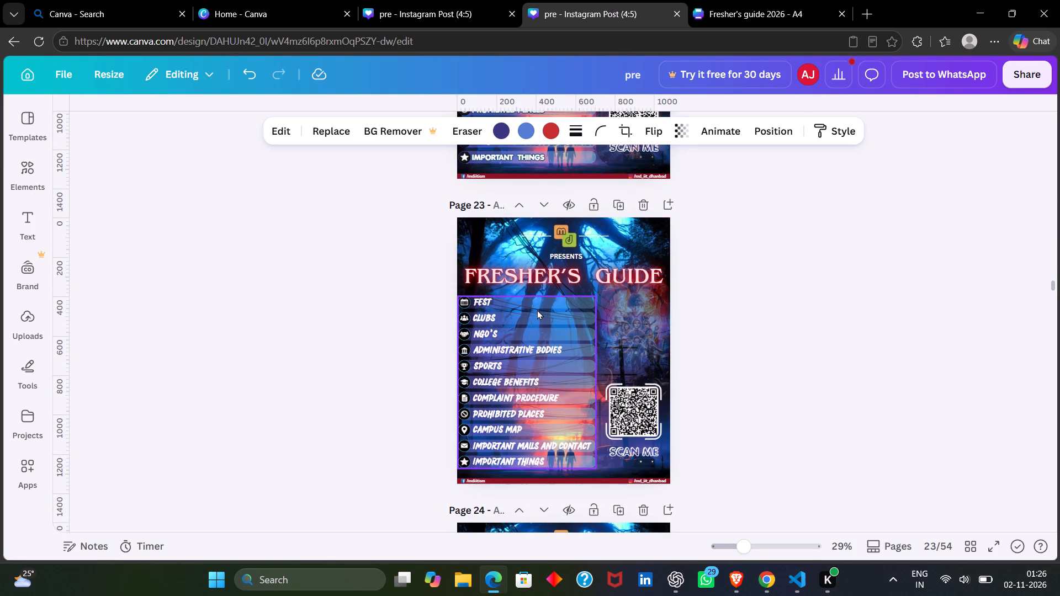
right_click(508, 249)
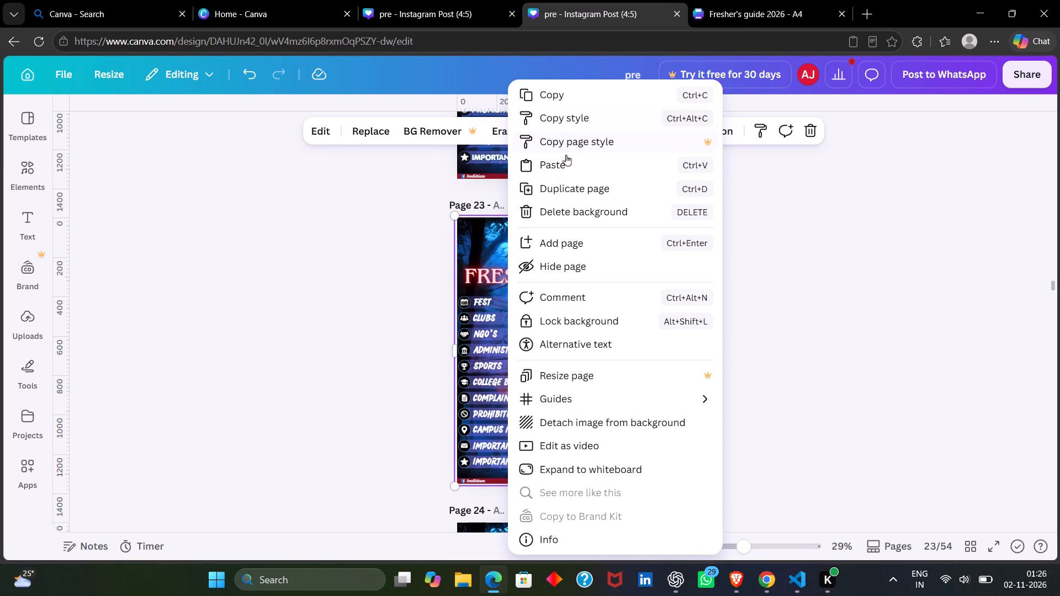
click(565, 162)
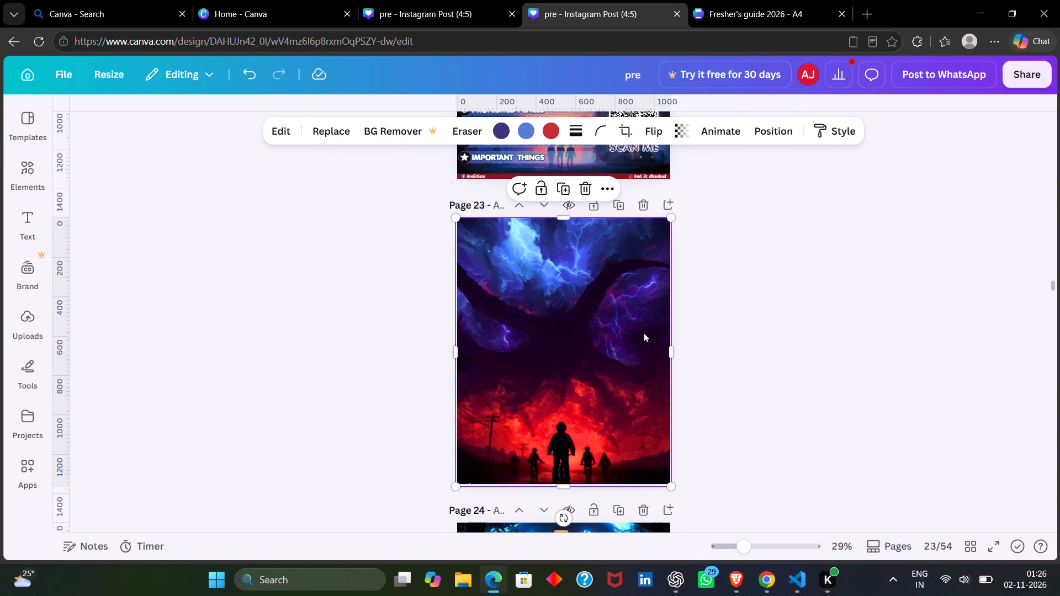
Send the pasted storm image on page 23 to the back, behind the poster's text and QR code.
click(605, 189)
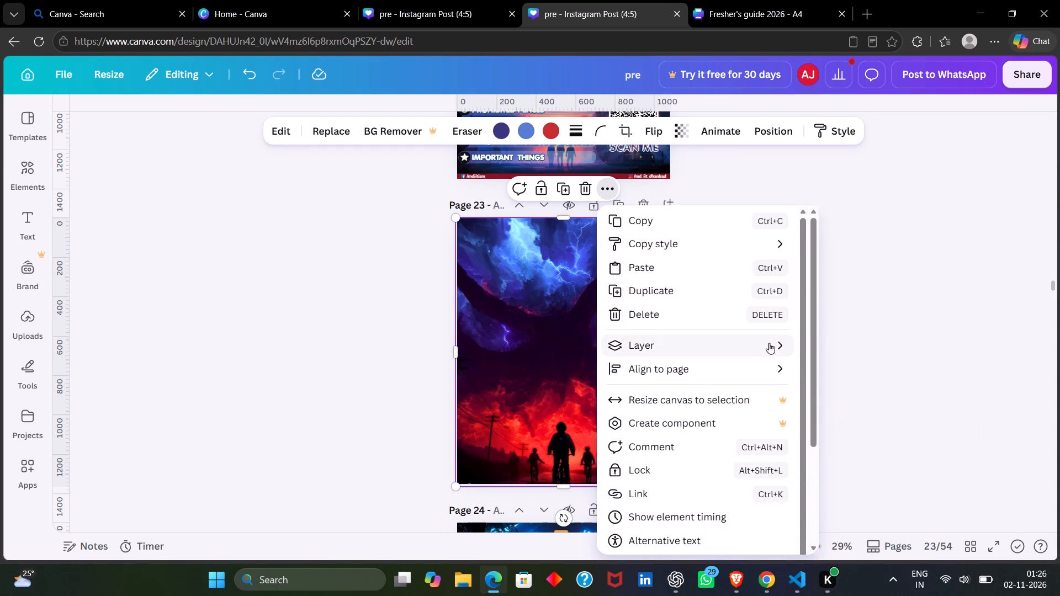
click(834, 422)
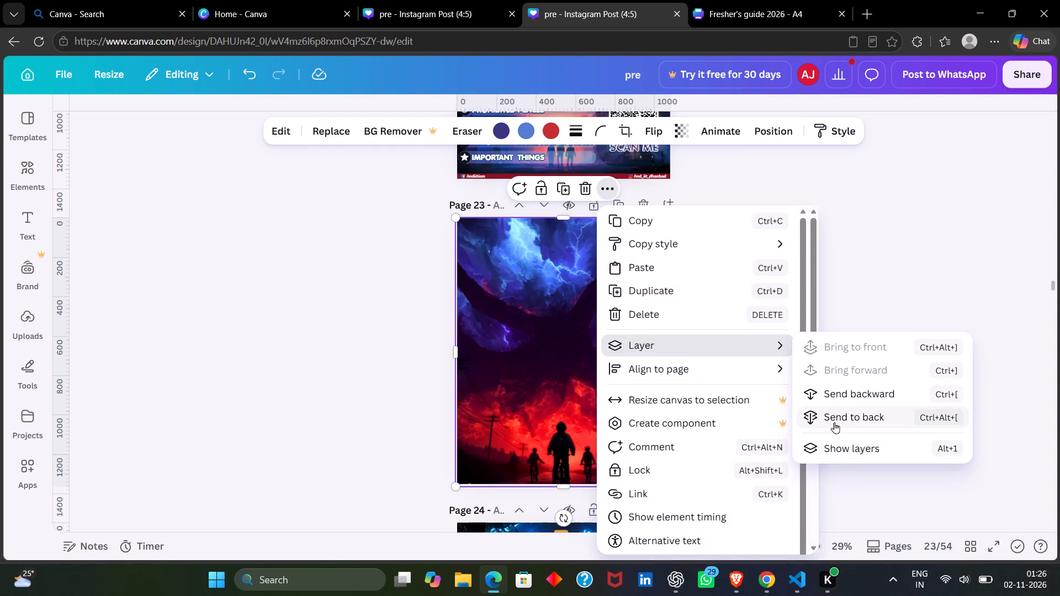
click(874, 294)
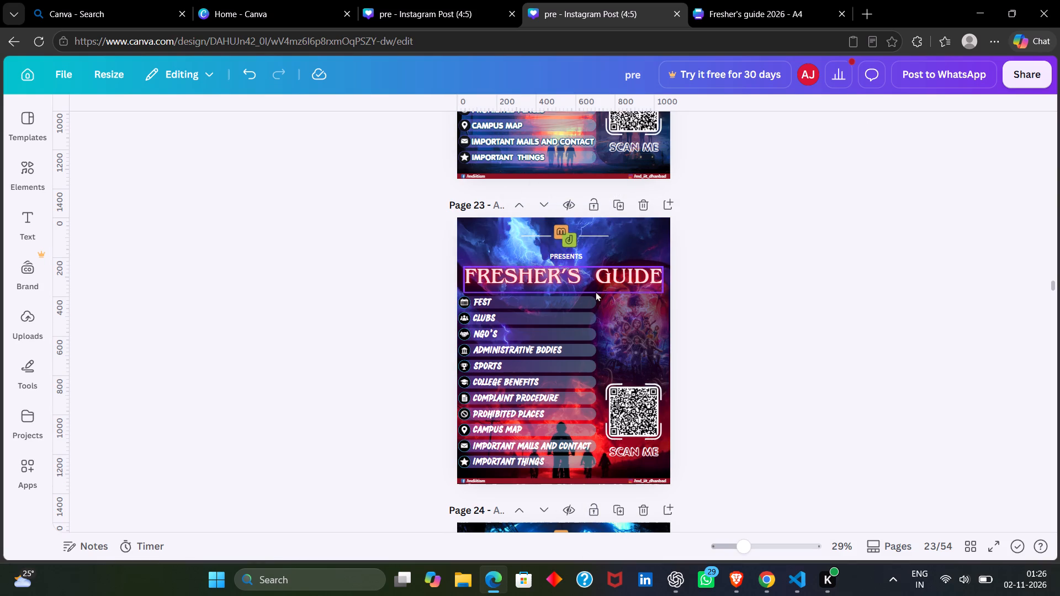
Paste the same storm image onto page 24 and send it to the back, behind the poster content.
scroll(596, 291, down, 1)
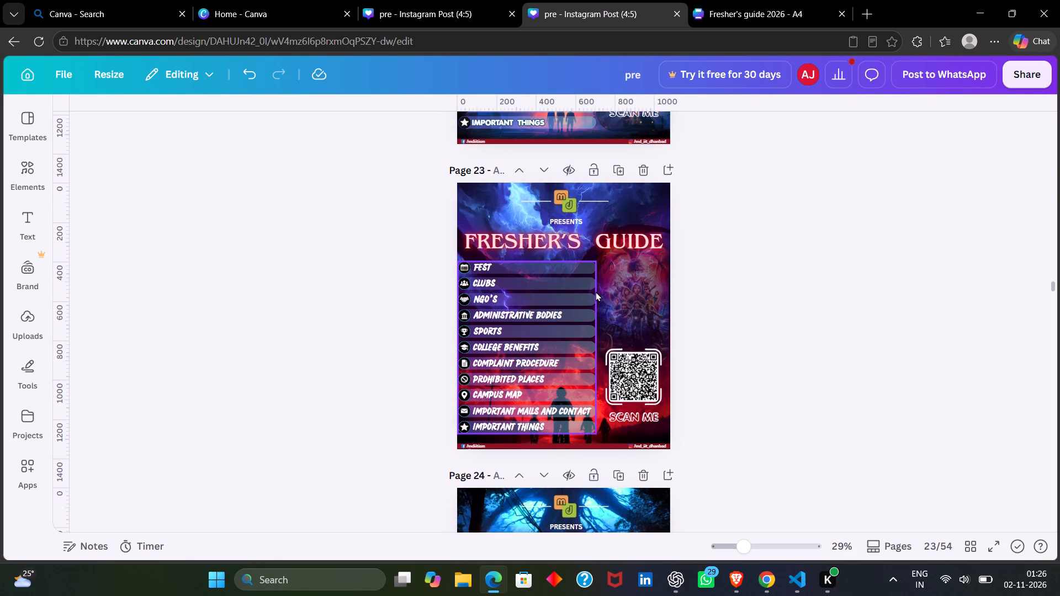
scroll(596, 291, down, 1)
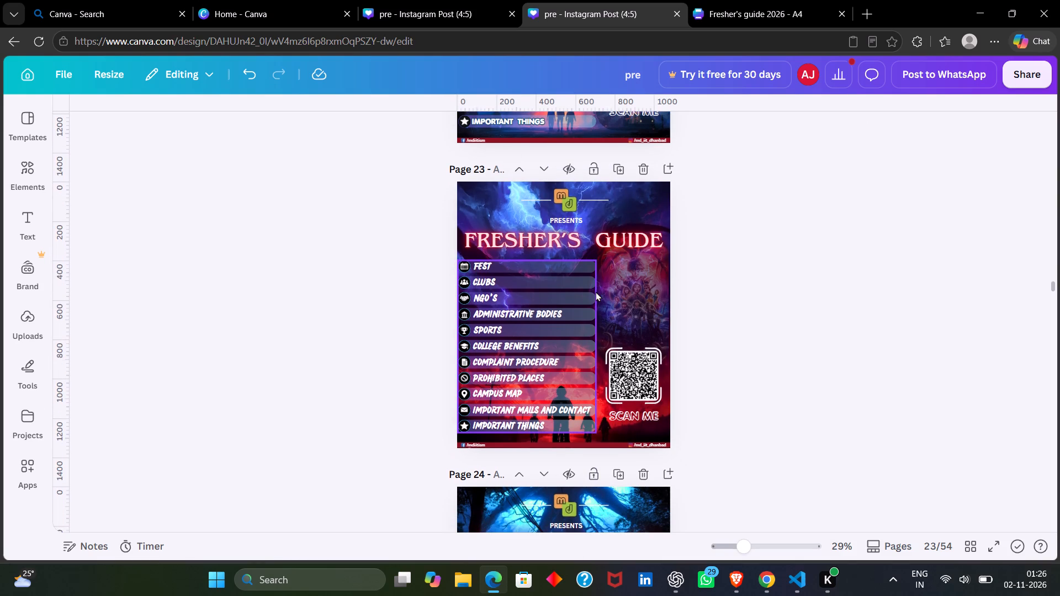
scroll(596, 291, down, 2)
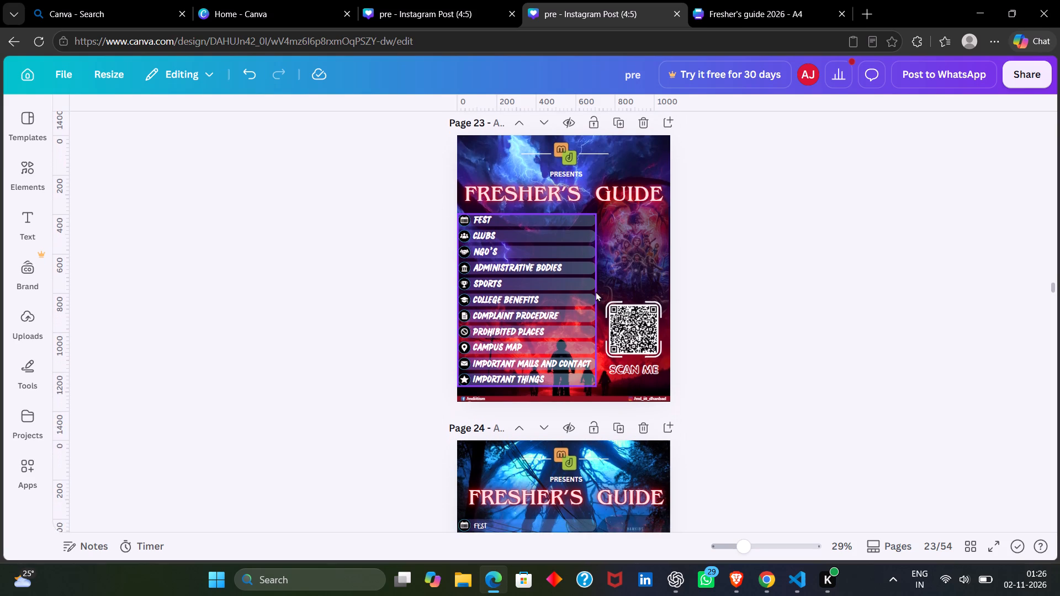
scroll(596, 291, down, 4)
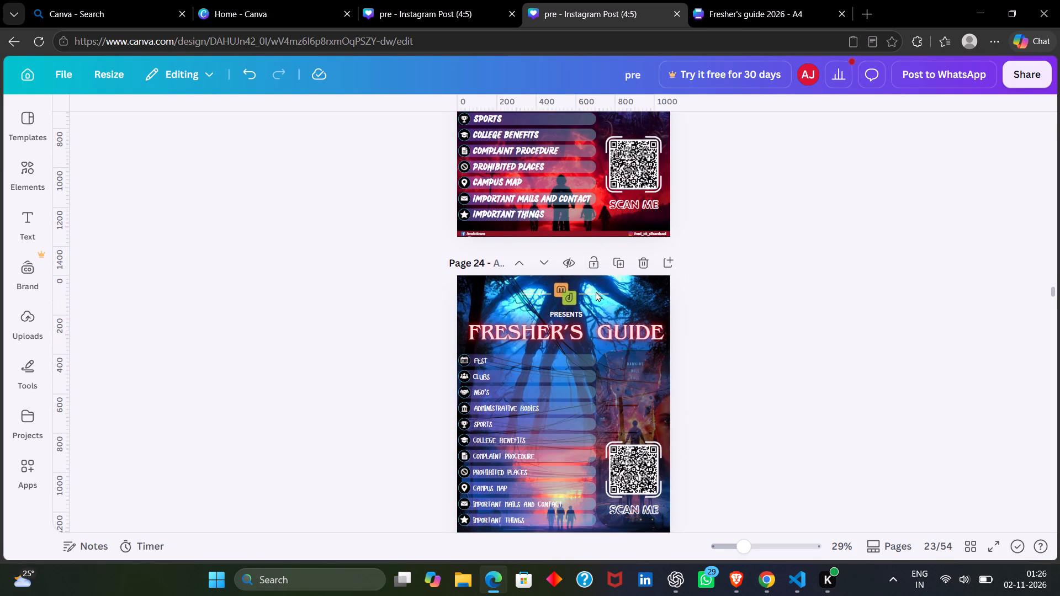
right_click(489, 301)
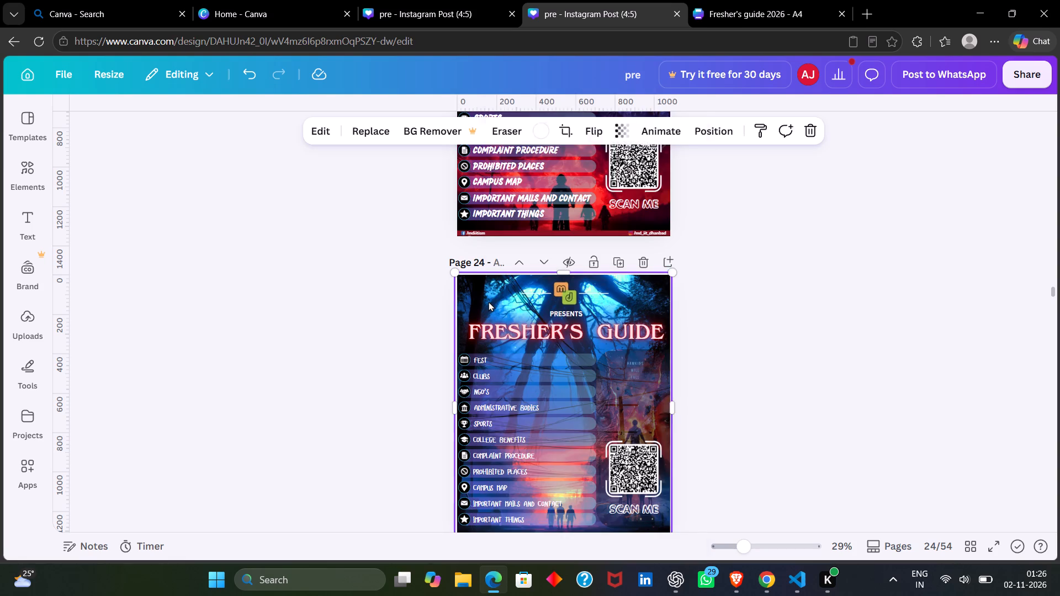
click(543, 166)
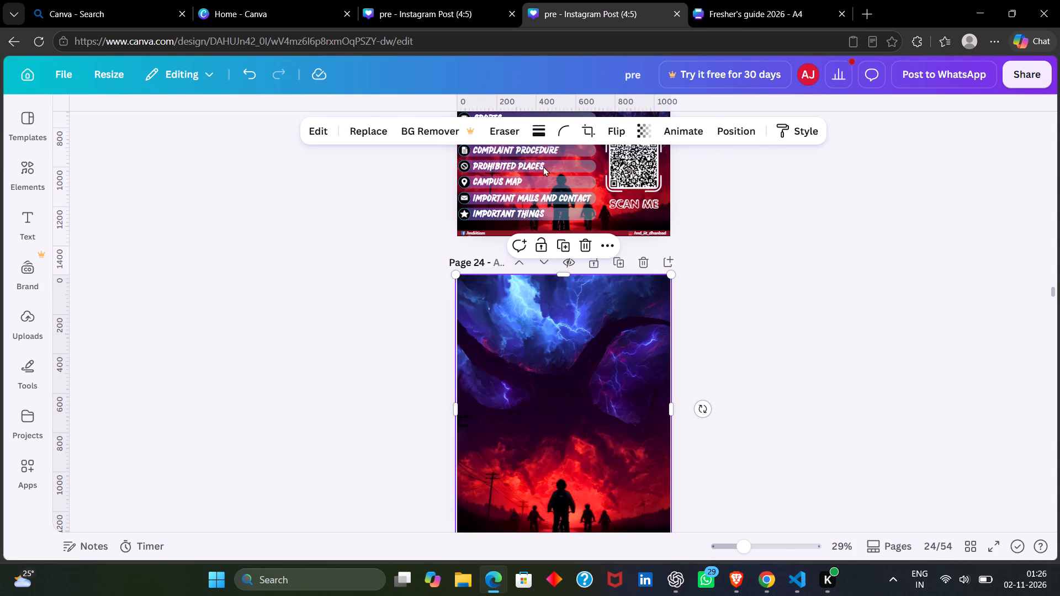
click(609, 237)
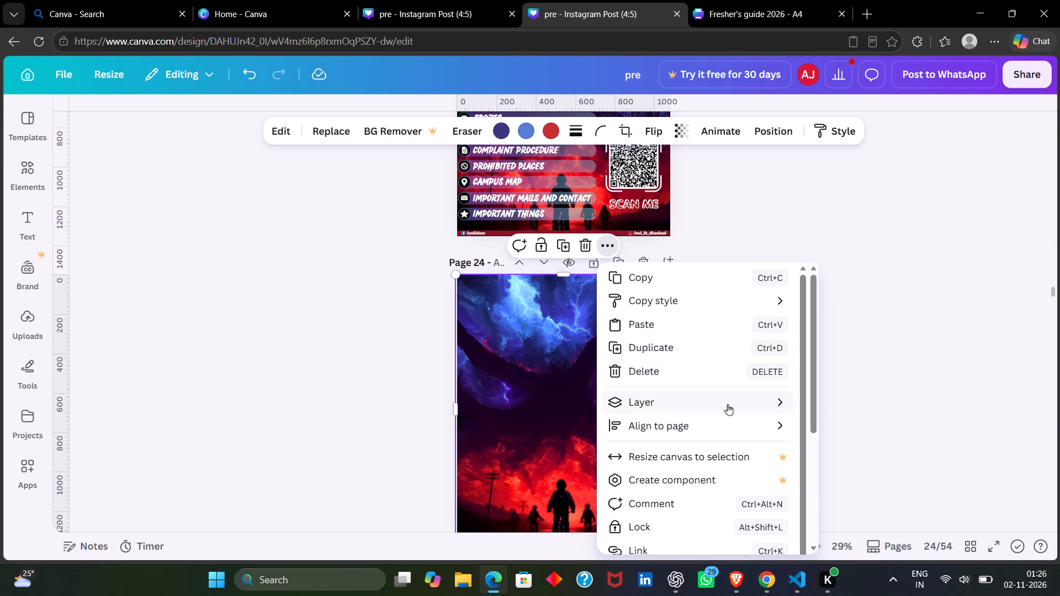
click(826, 473)
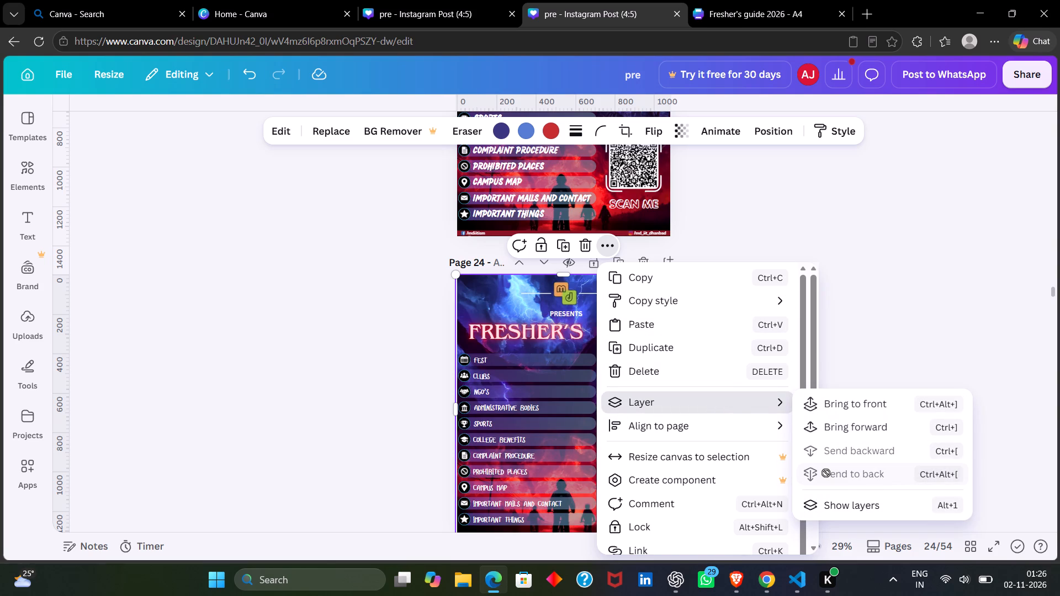
click(848, 289)
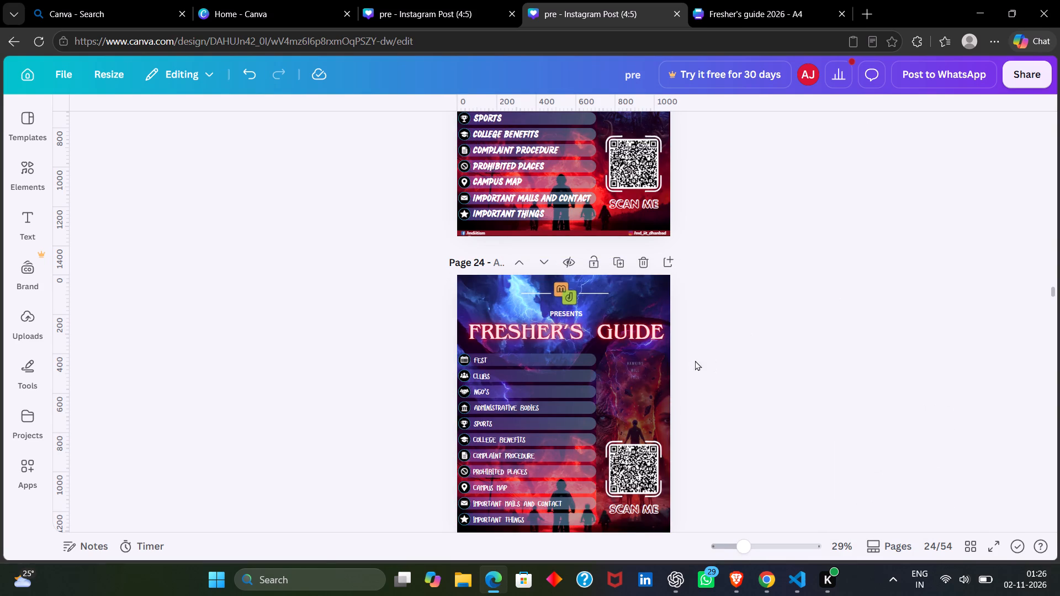
Delete the reddish artwork behind the QR code beside the topic list on page 24.
right_click(639, 379)
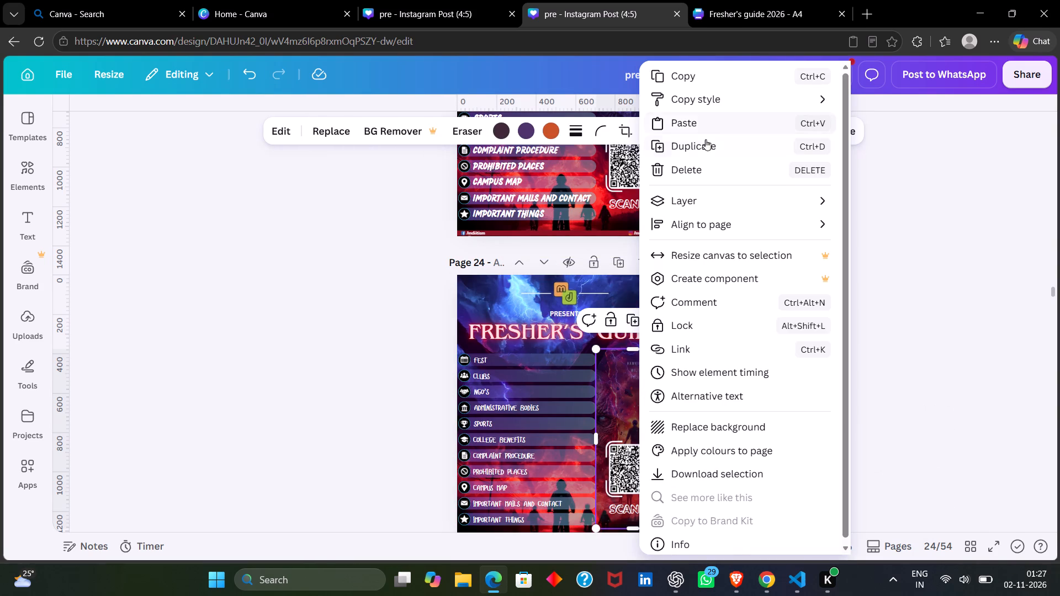
click(682, 164)
Copy the glowing creature artwork above the QR code on page 23 and paste it onto page 24.
scroll(682, 164, up, 1)
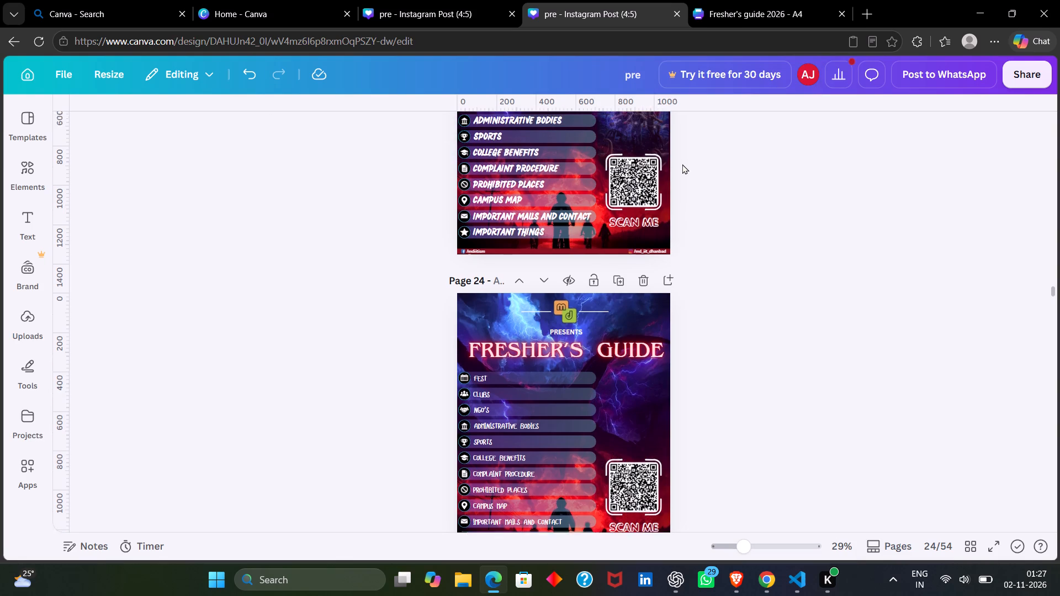
scroll(682, 164, up, 1)
right_click(630, 161)
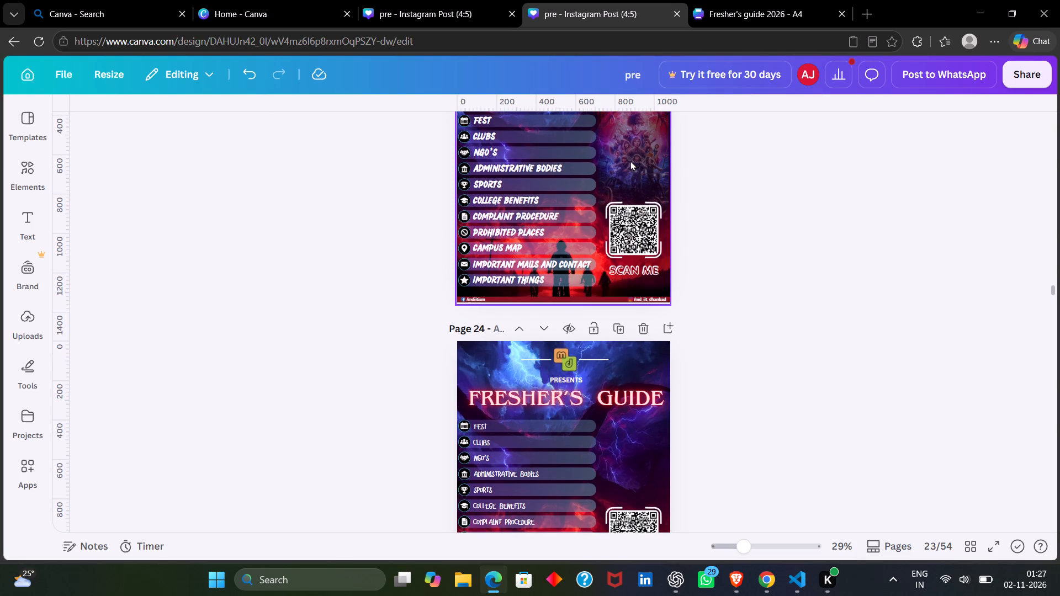
click(685, 78)
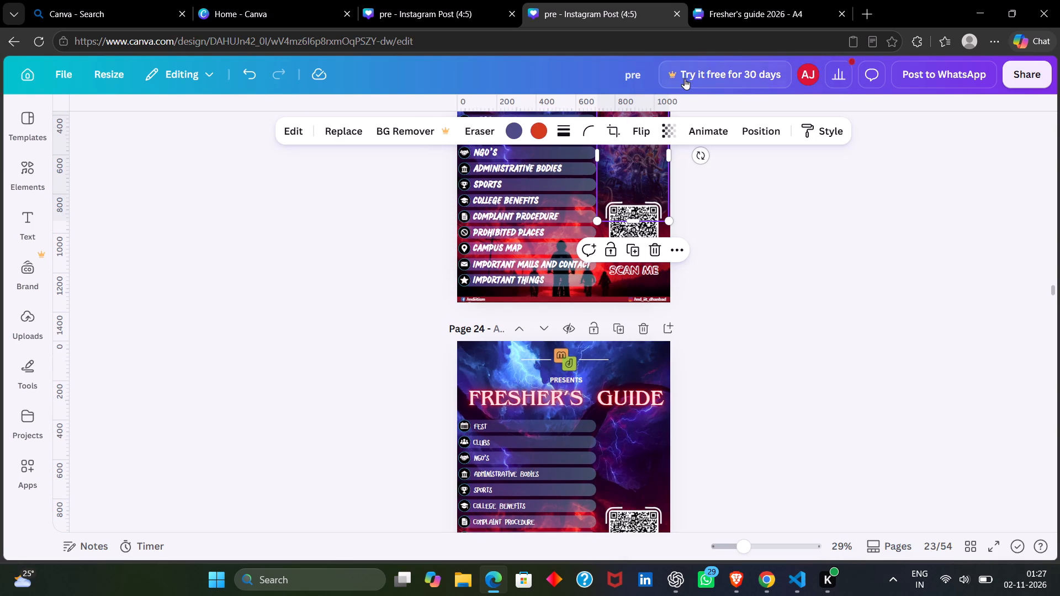
right_click(622, 432)
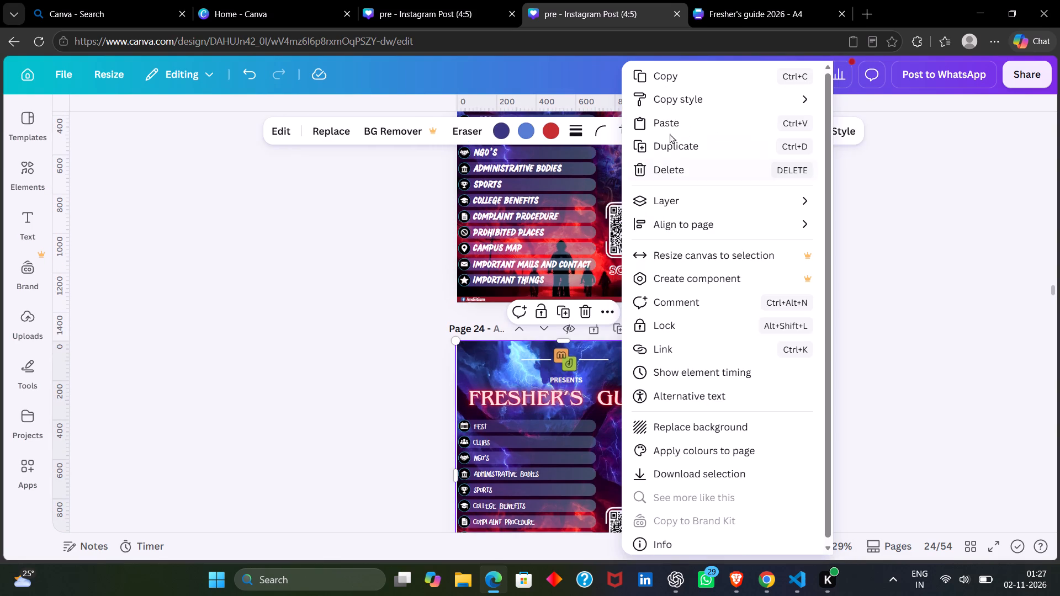
click(670, 130)
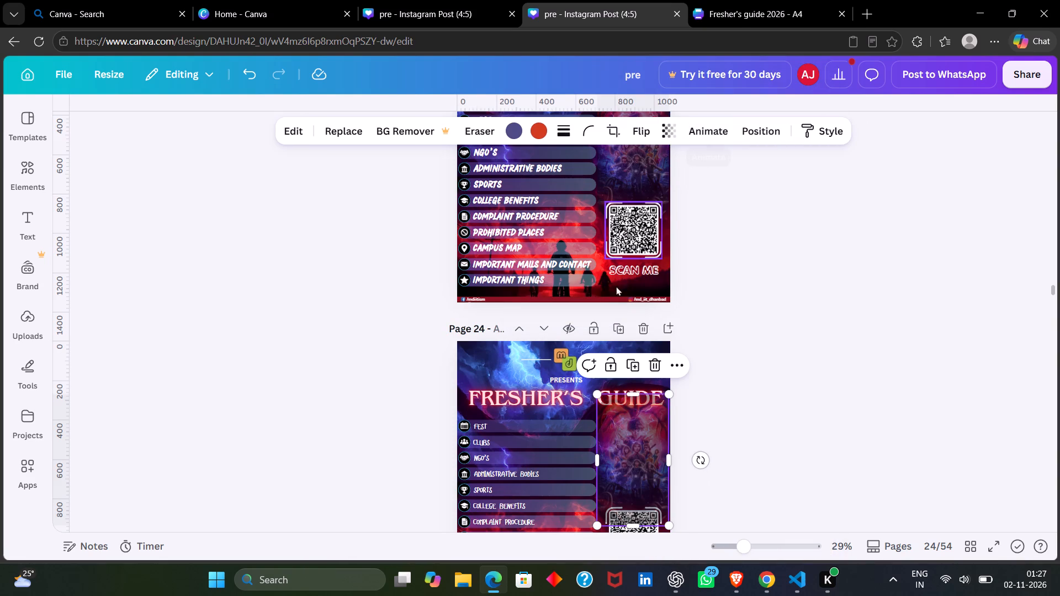
click(709, 333)
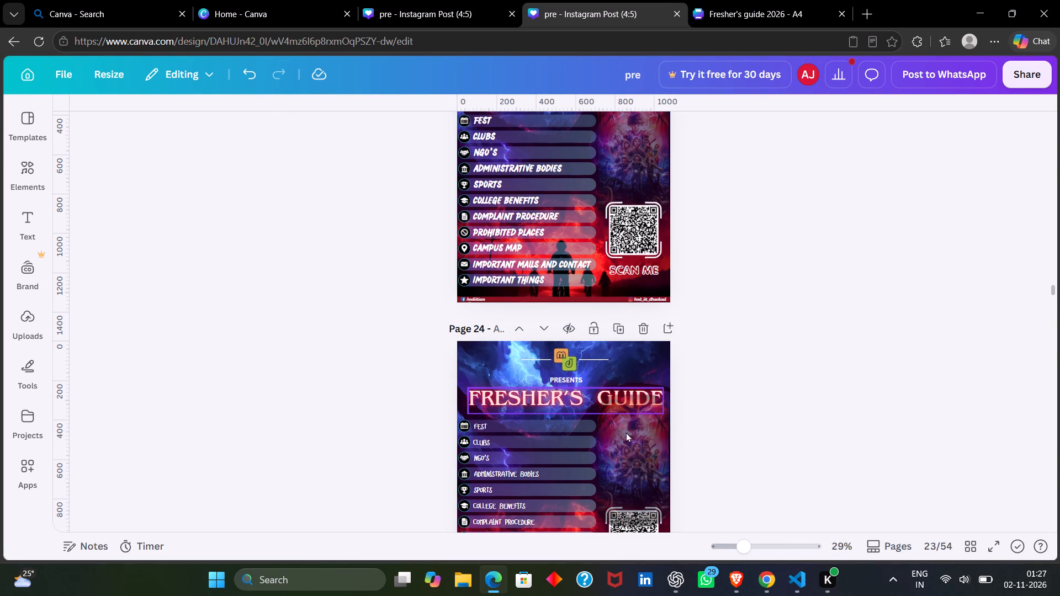
Layer the creature artwork on page 24 behind the title and QR code, one level above the storm background.
right_click(623, 439)
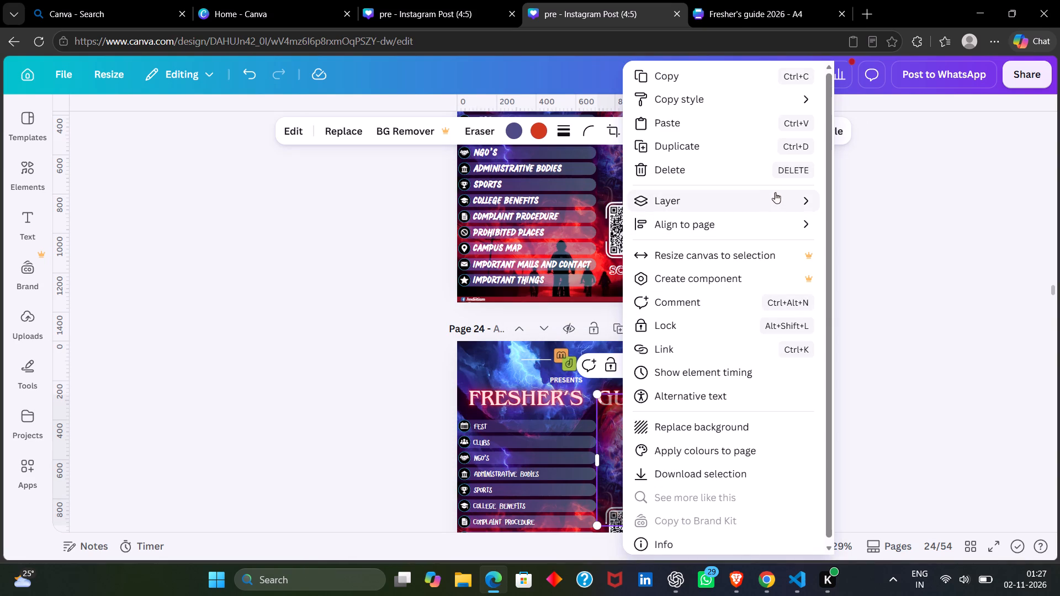
click(858, 274)
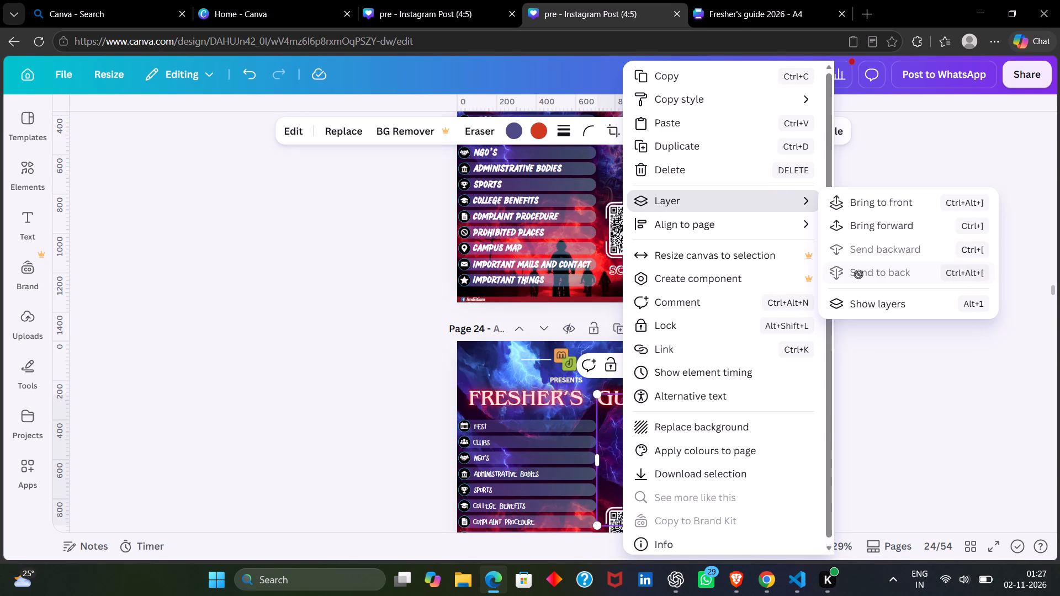
click(860, 227)
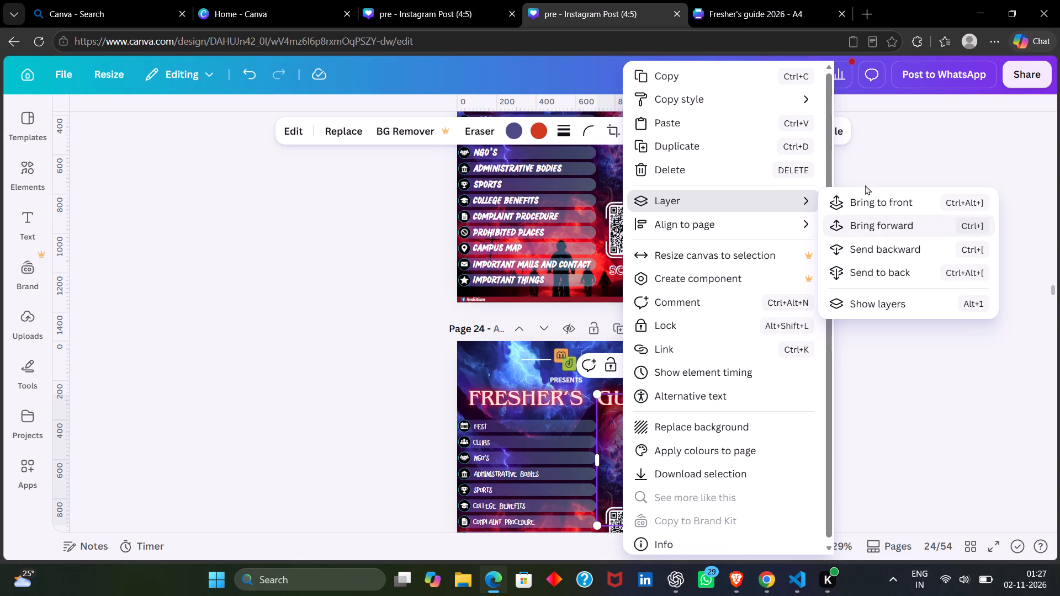
click(873, 150)
click(873, 150)
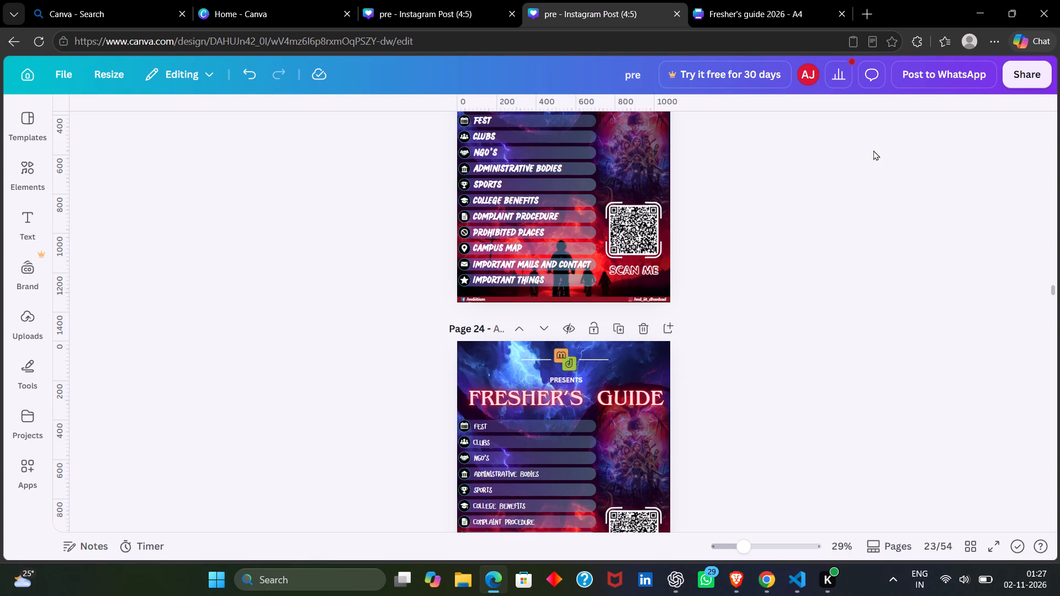
Copy the storm background image from page 24, paste it onto page 25 and send it to the back.
scroll(775, 306, down, 1)
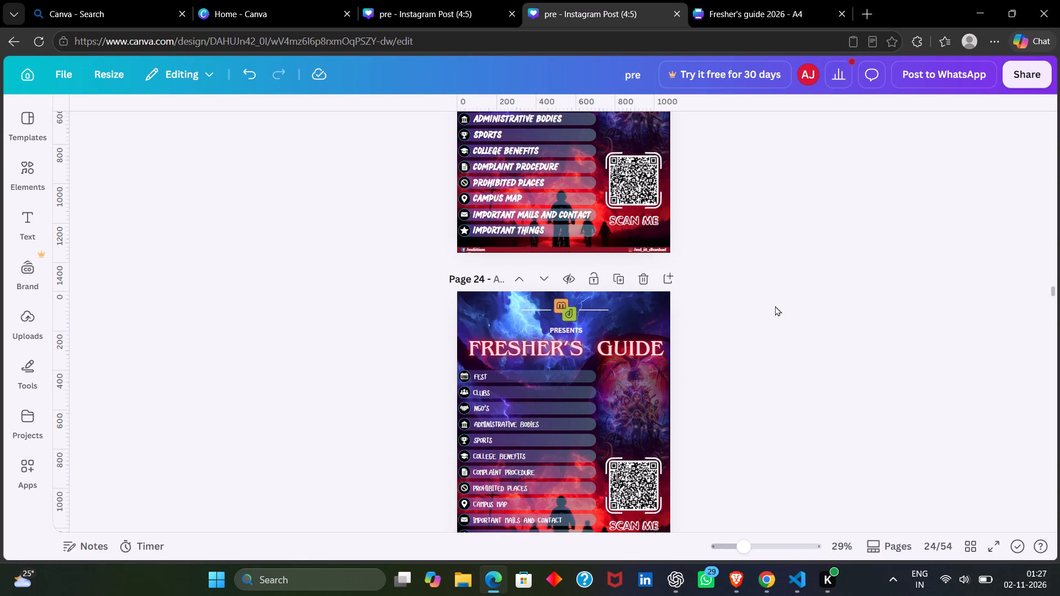
scroll(775, 306, down, 1)
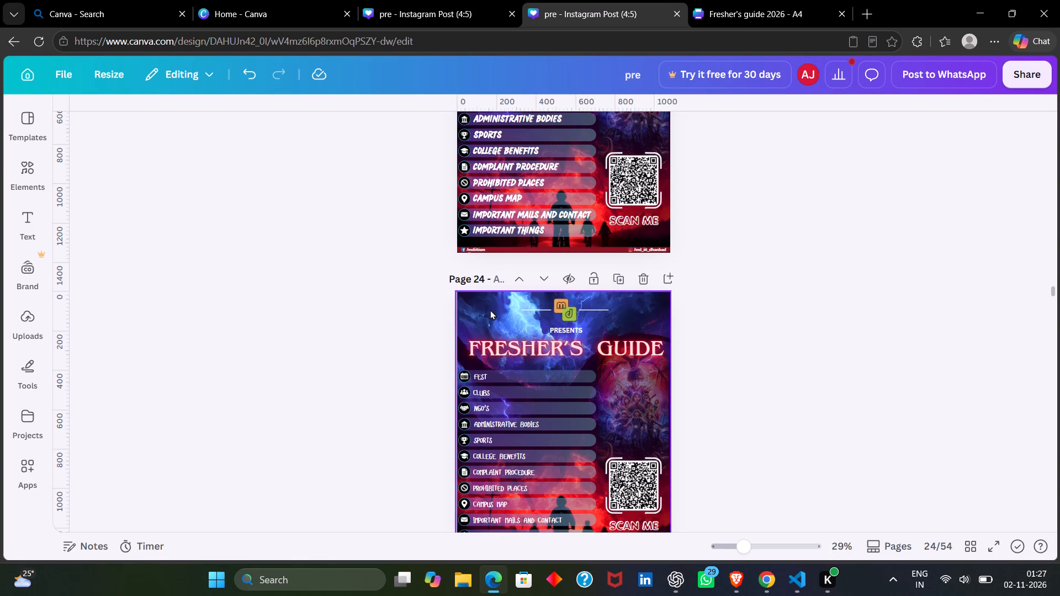
right_click(490, 310)
click(547, 68)
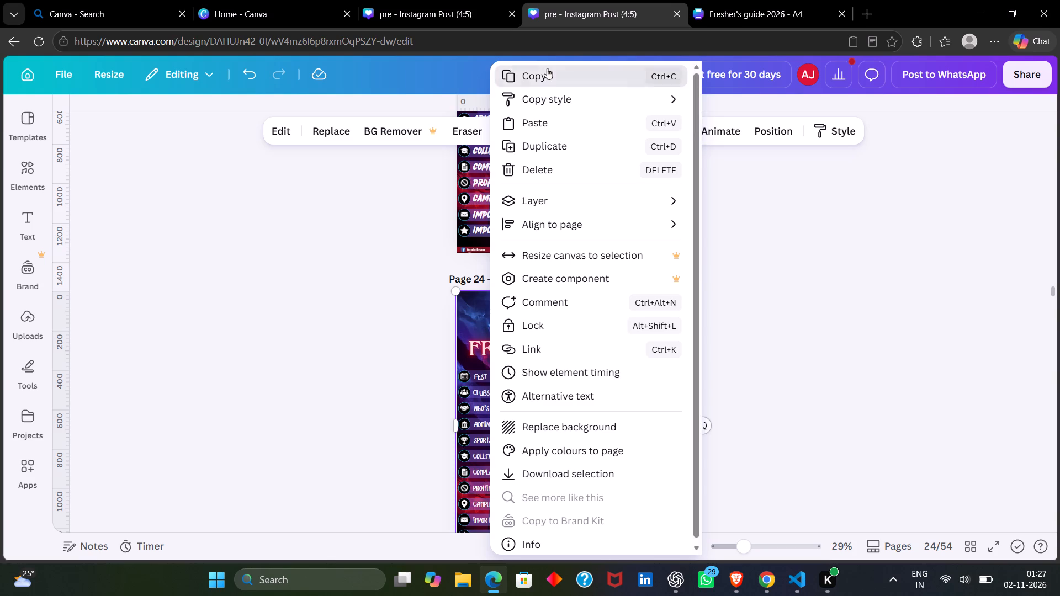
scroll(531, 285, down, 4)
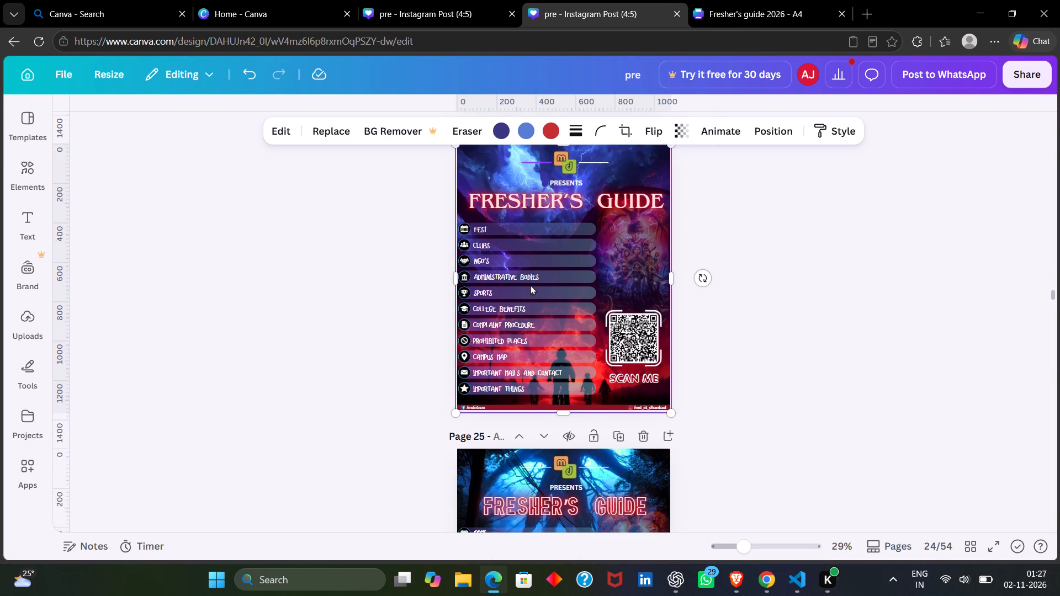
scroll(531, 285, down, 2)
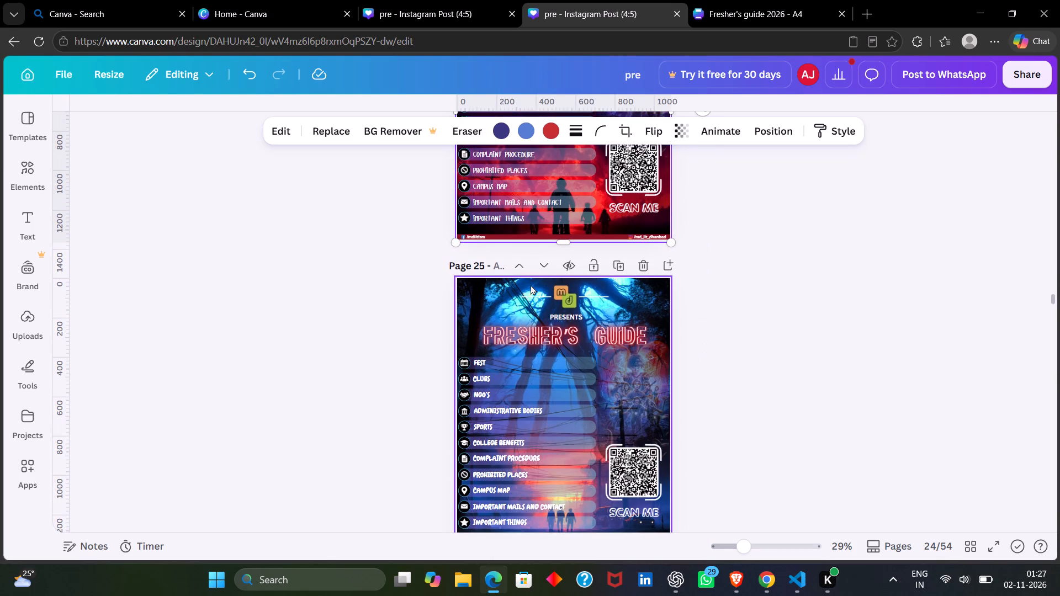
right_click(496, 304)
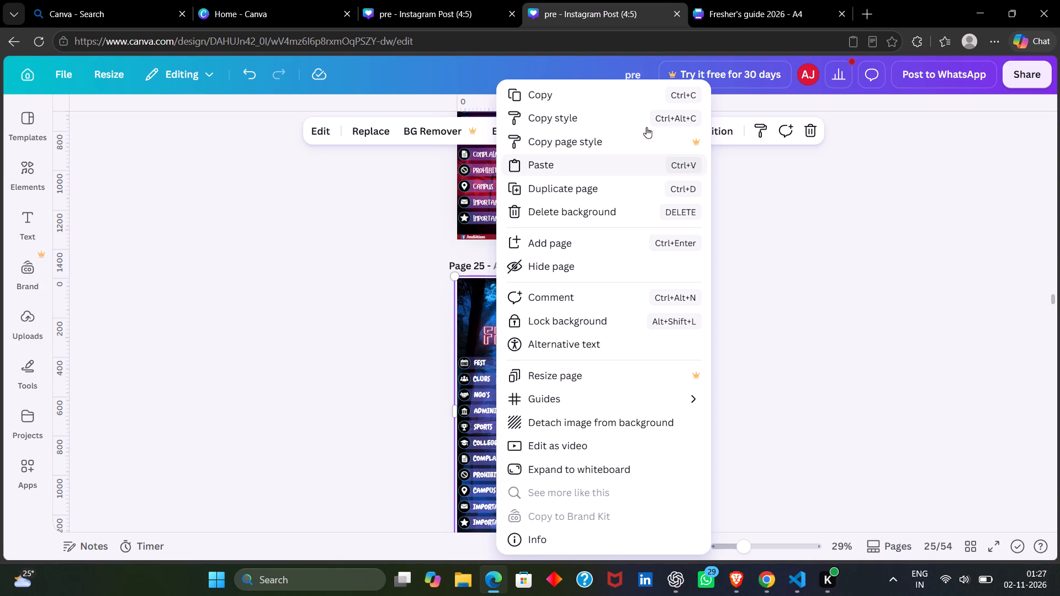
click(608, 168)
click(598, 247)
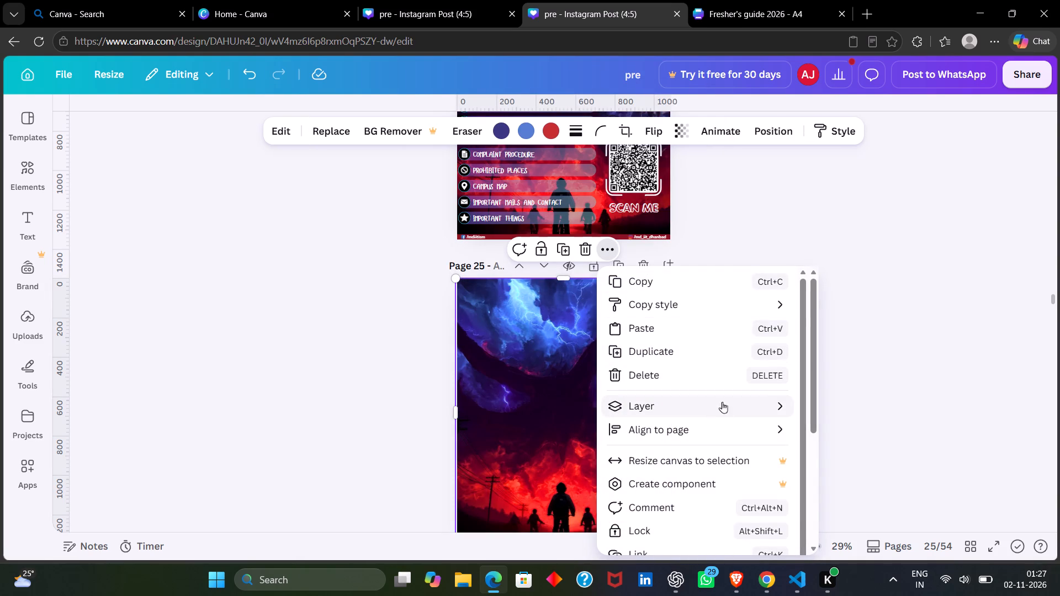
click(842, 469)
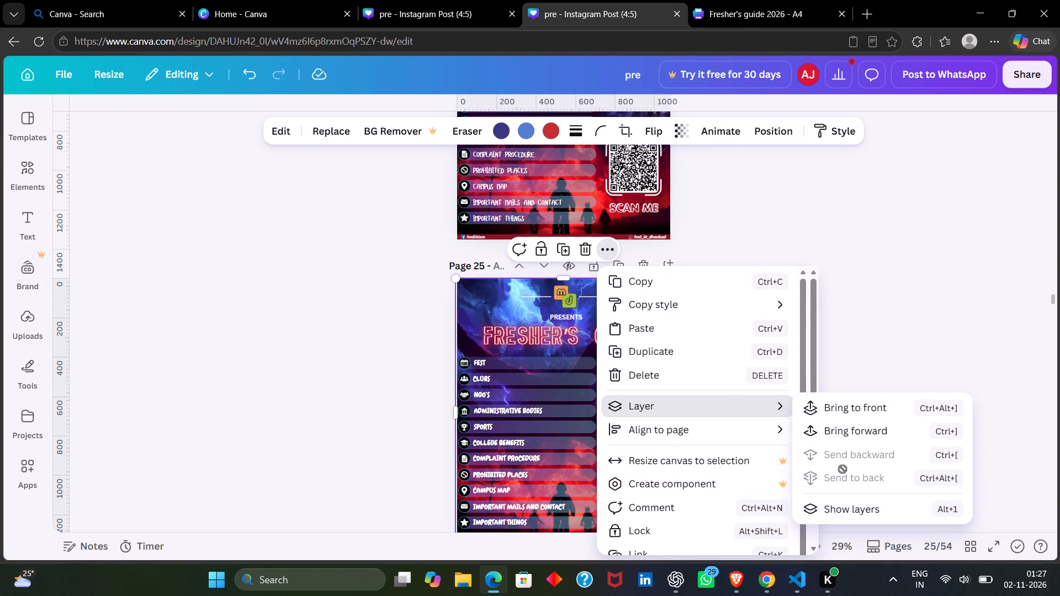
click(892, 355)
Skip page 26 and paste the storm image onto page 27, sending it to the back behind the poster content.
scroll(892, 355, down, 2)
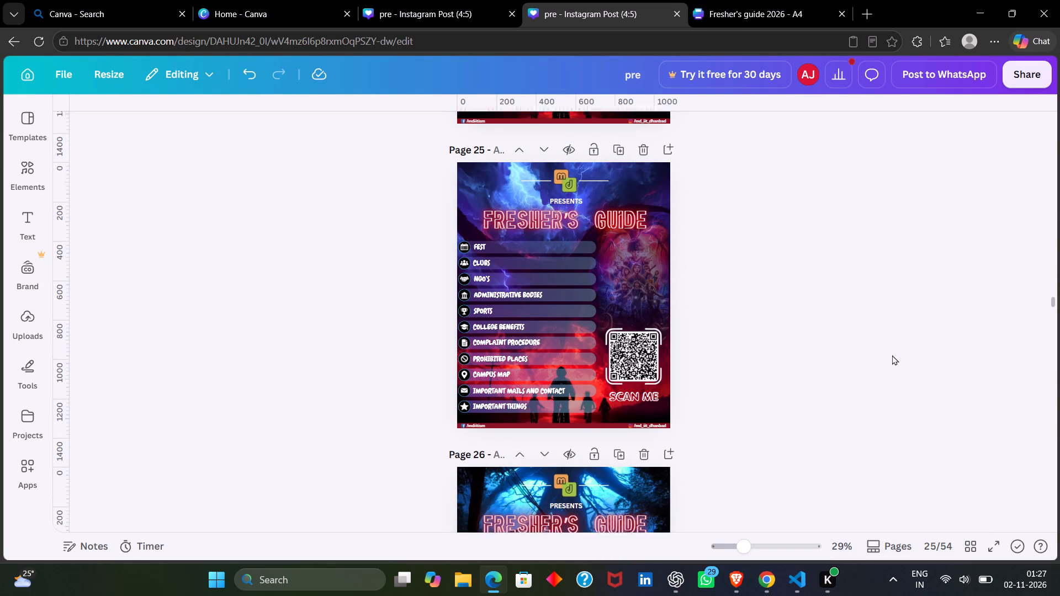
scroll(892, 355, down, 3)
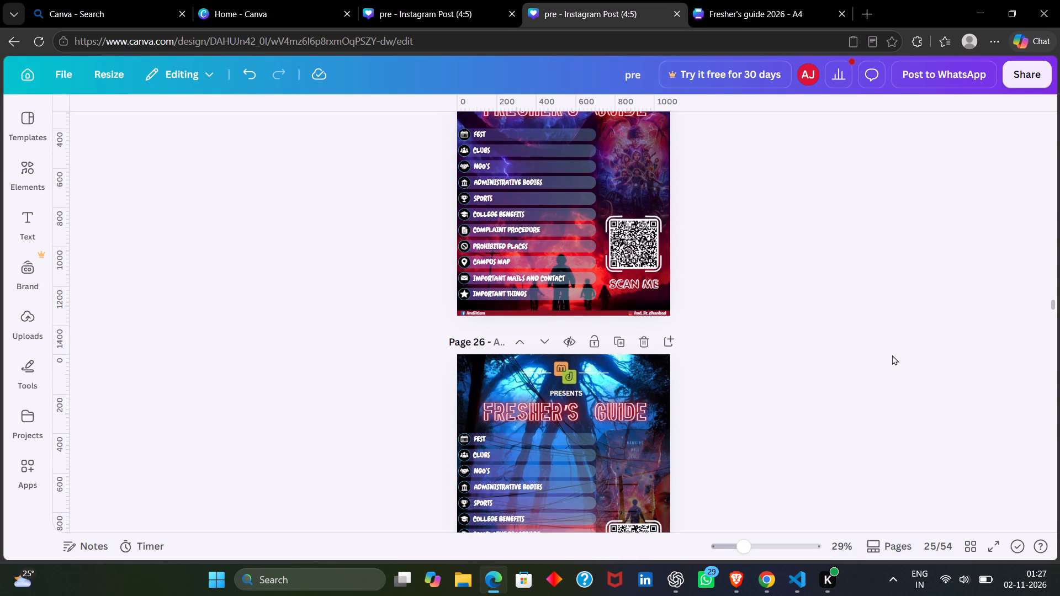
scroll(892, 355, down, 3)
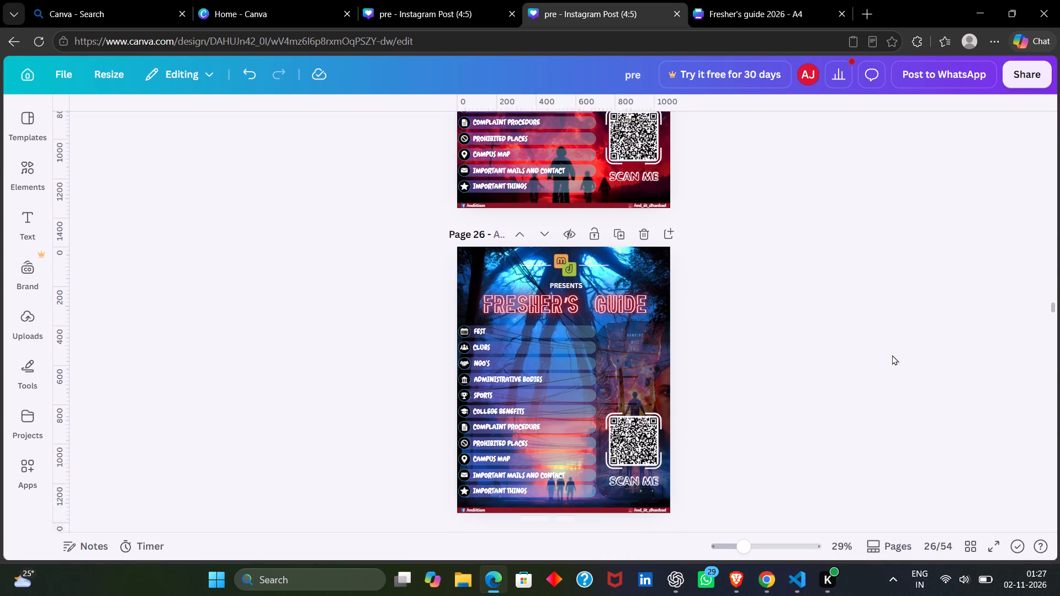
scroll(892, 355, down, 7)
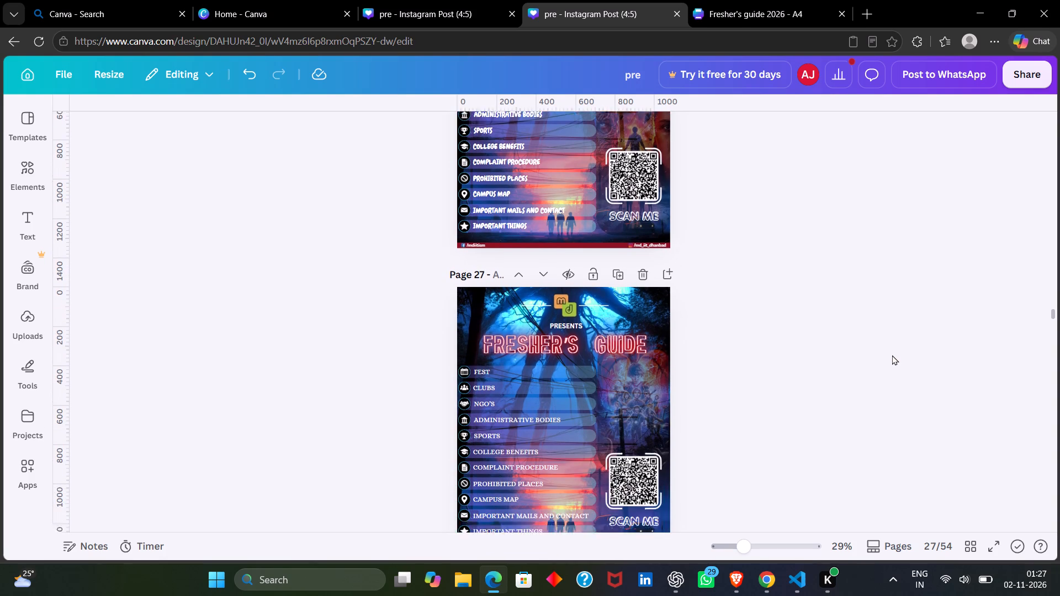
scroll(892, 355, down, 1)
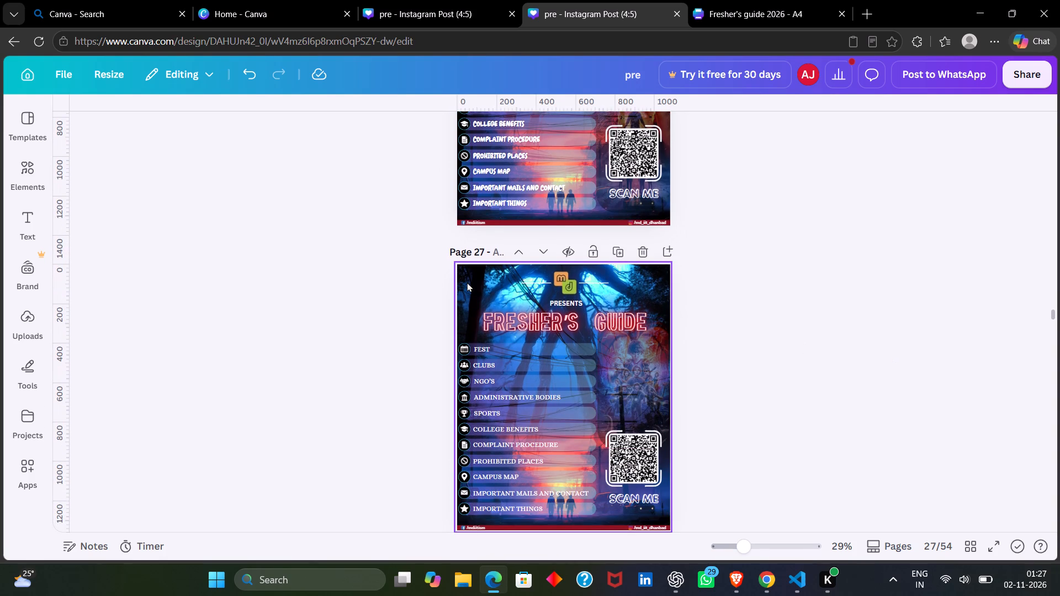
right_click(467, 282)
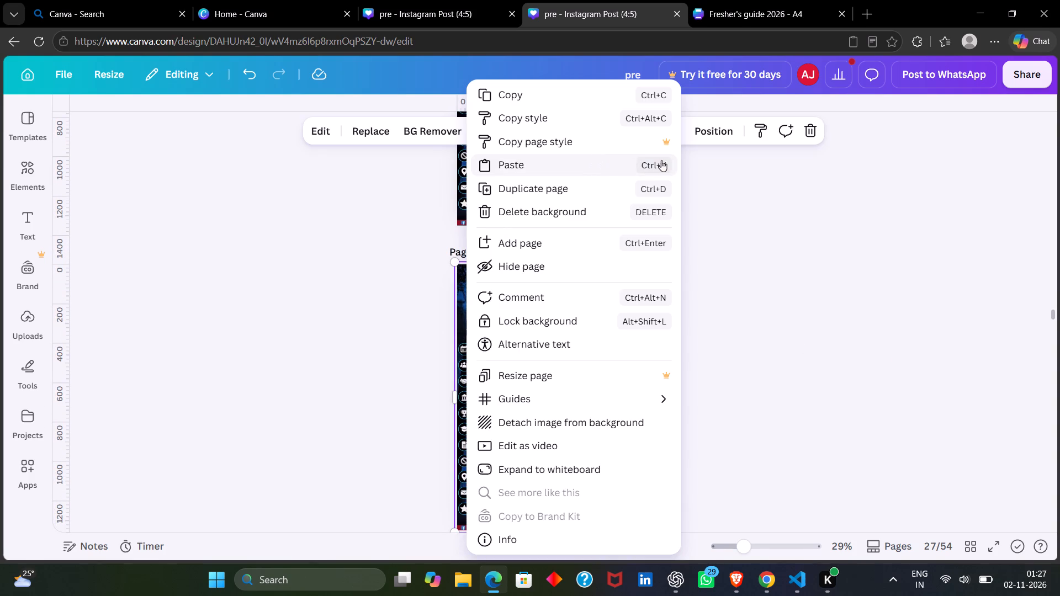
click(662, 160)
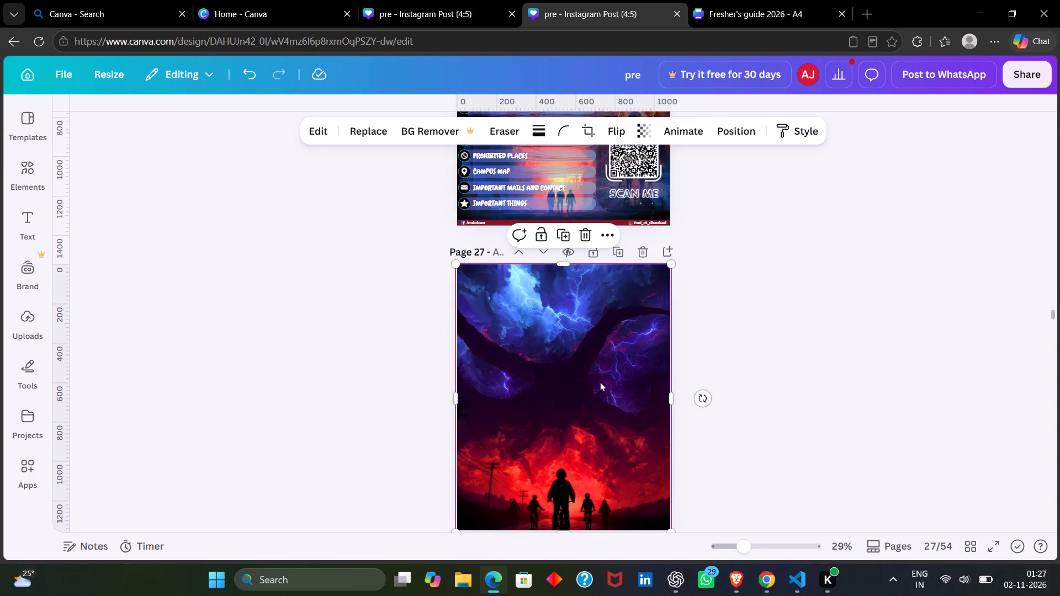
click(608, 235)
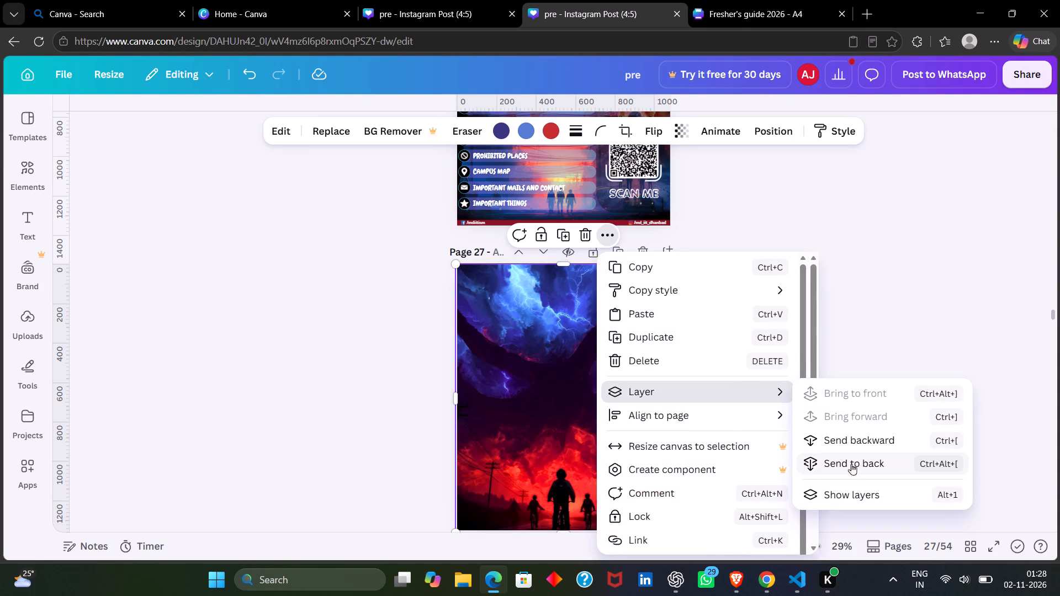
click(851, 464)
click(879, 348)
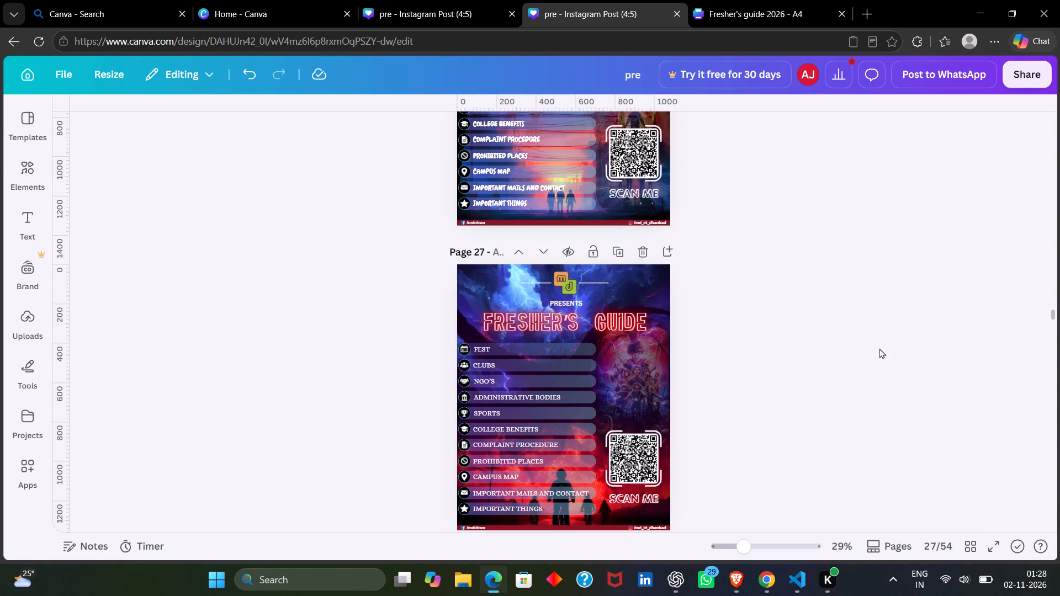
Paste the storm image onto page 28 and send it to the back, behind the poster content.
scroll(879, 348, down, 3)
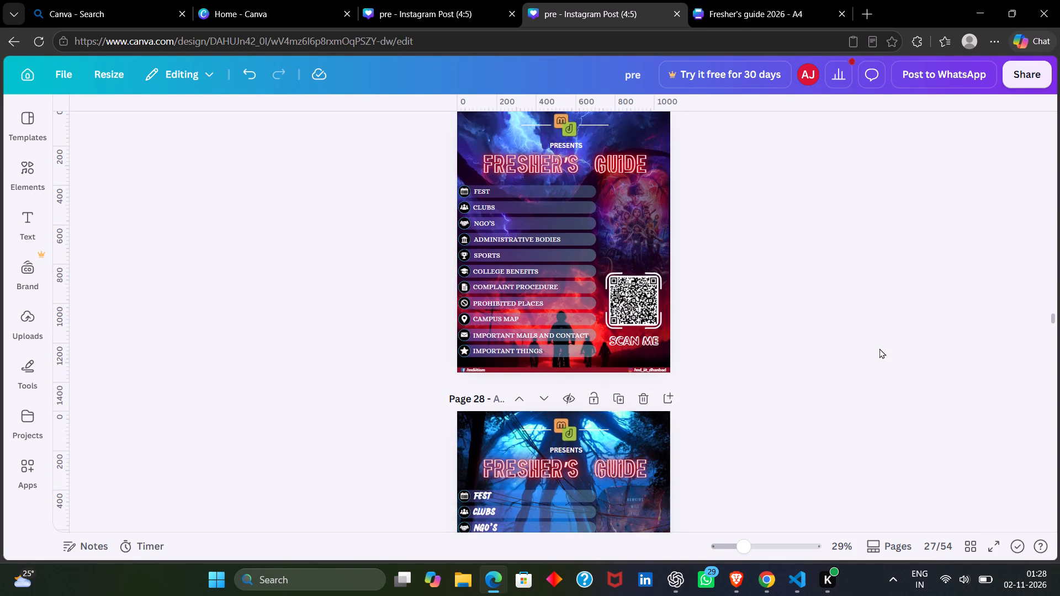
scroll(879, 348, down, 2)
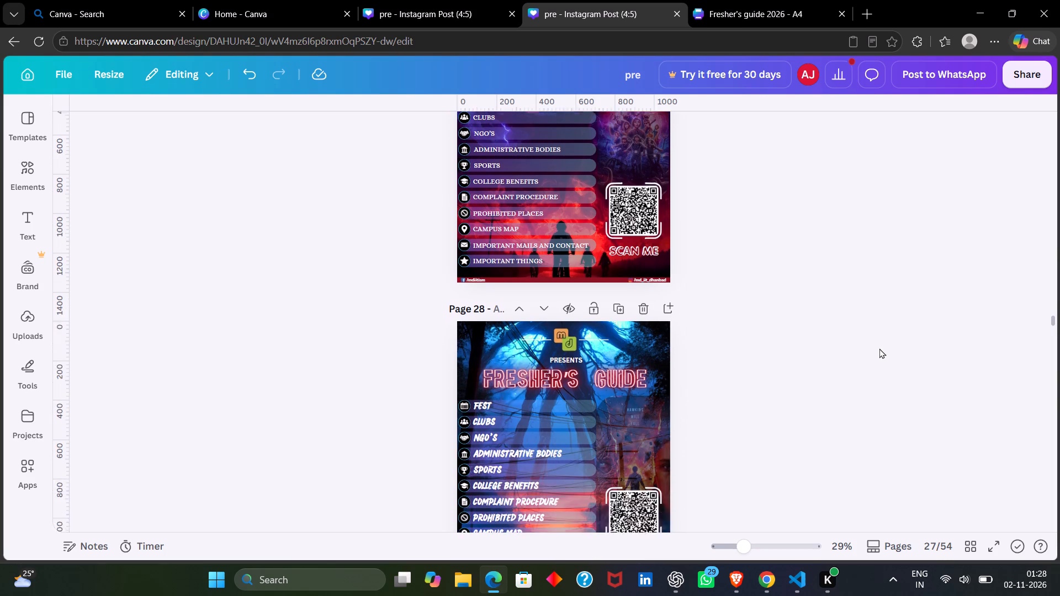
scroll(879, 348, down, 1)
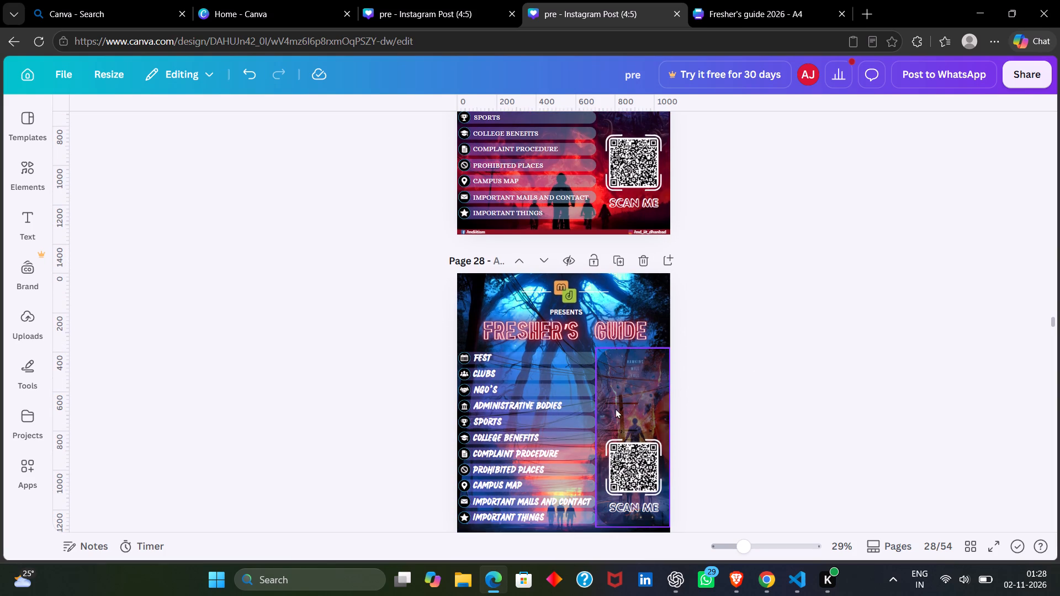
right_click(495, 294)
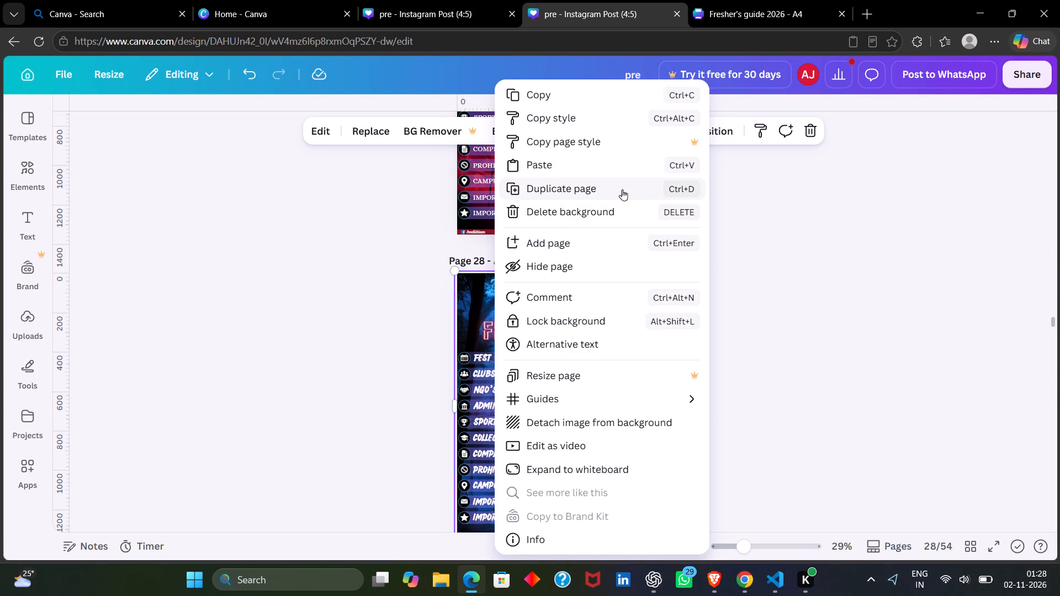
click(655, 159)
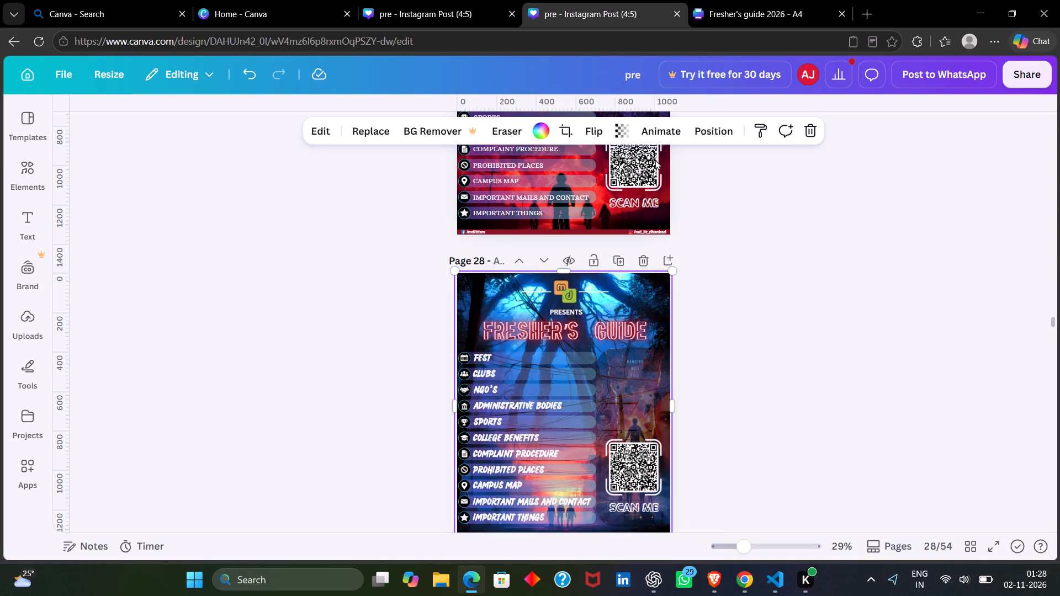
click(607, 236)
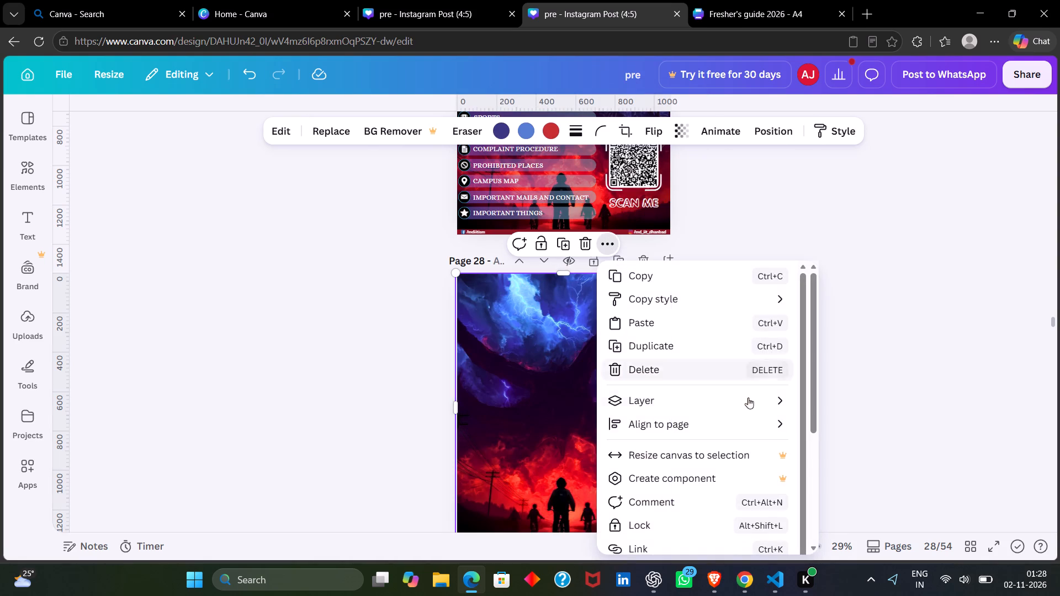
click(853, 475)
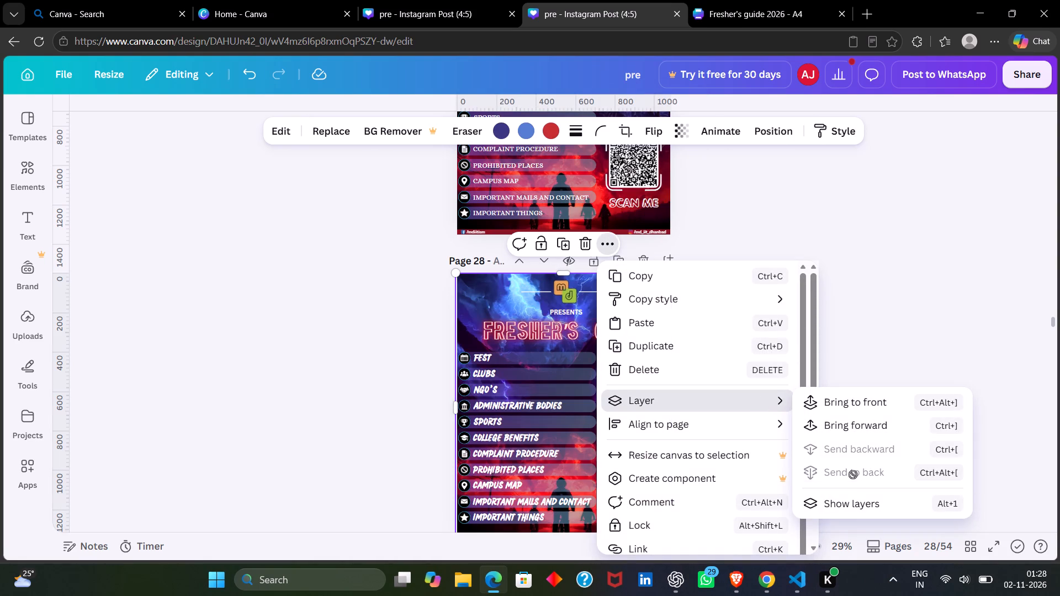
click(862, 349)
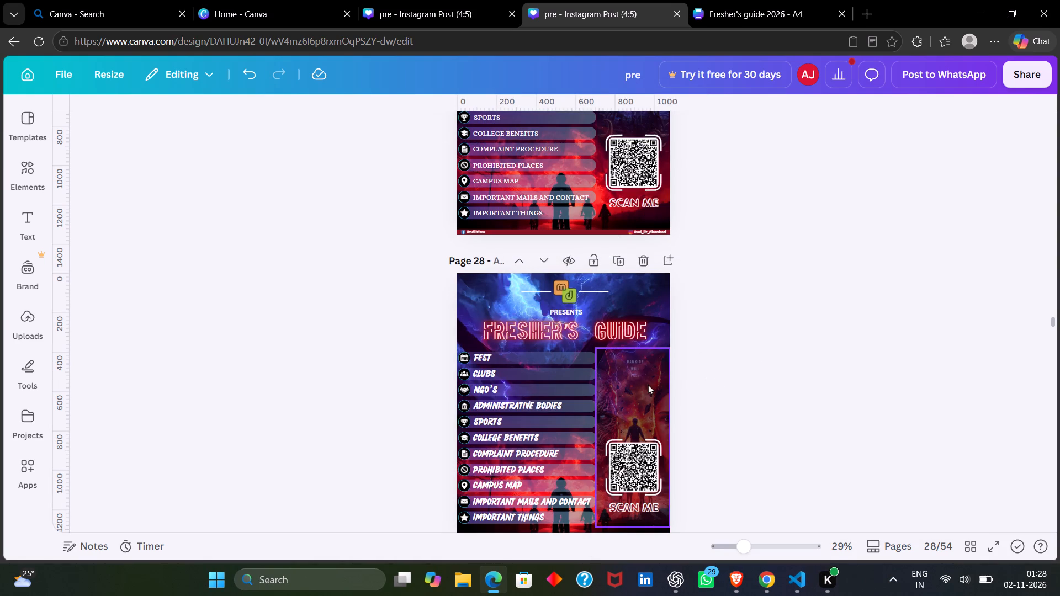
Delete the reddish artwork behind the QR code beside the topic list on page 28.
click(648, 384)
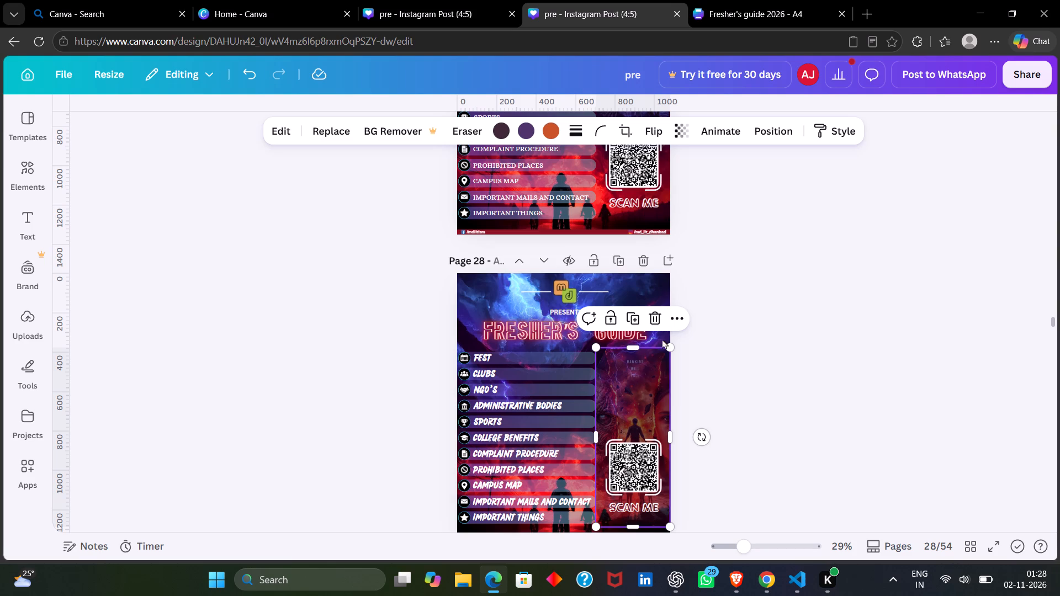
click(650, 317)
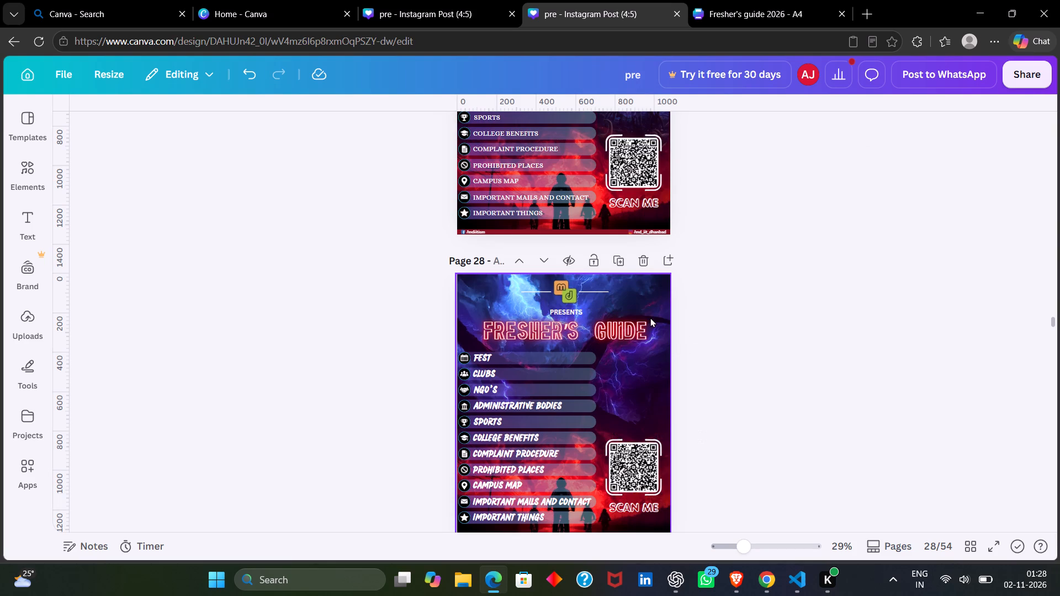
Paste the storm image onto page 29 and send it to the back, behind the poster content.
scroll(650, 317, down, 1)
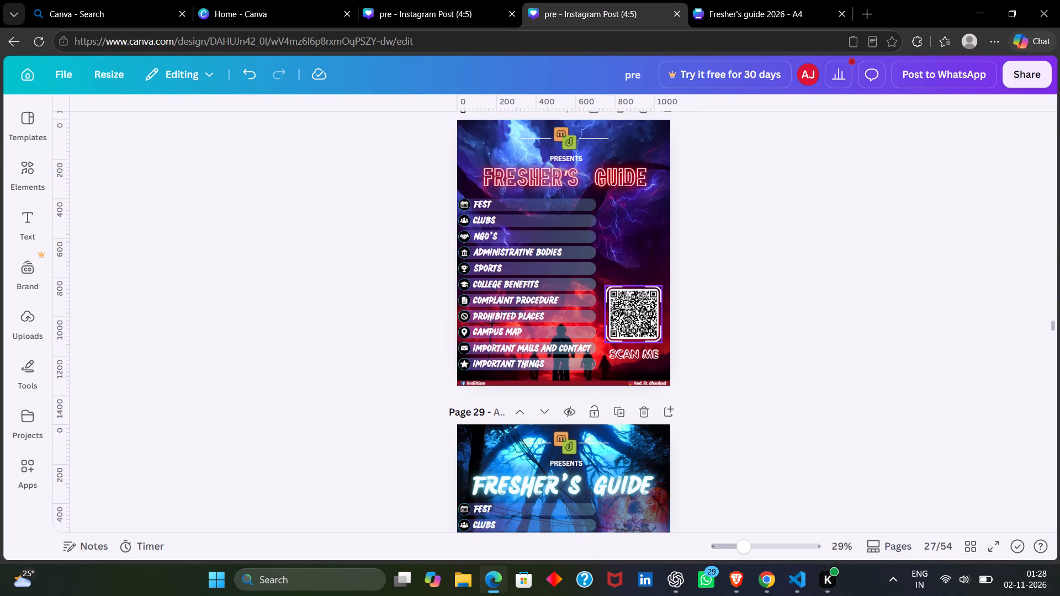
scroll(650, 317, down, 2)
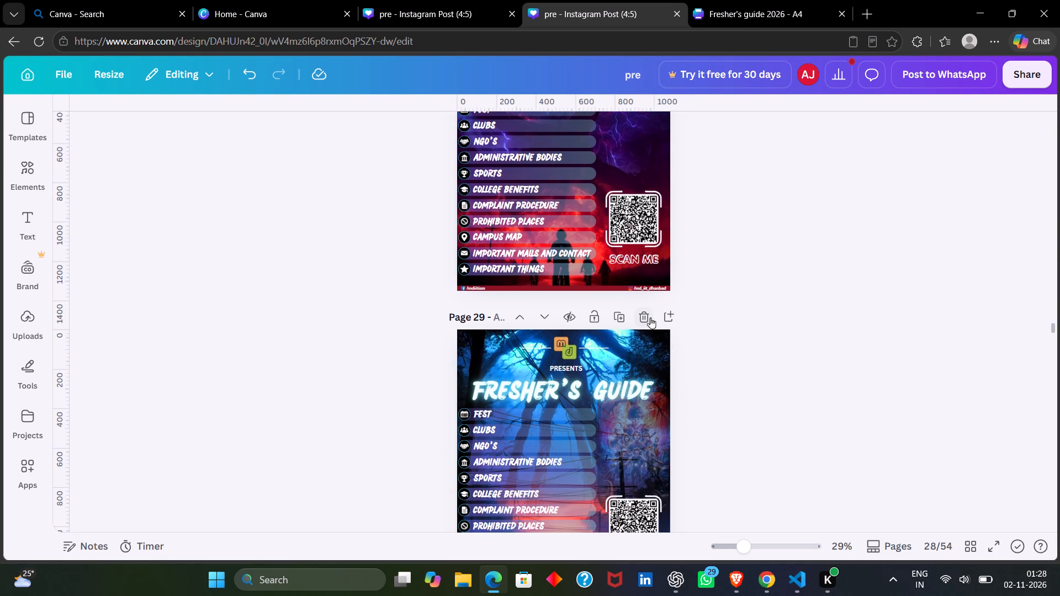
right_click(487, 351)
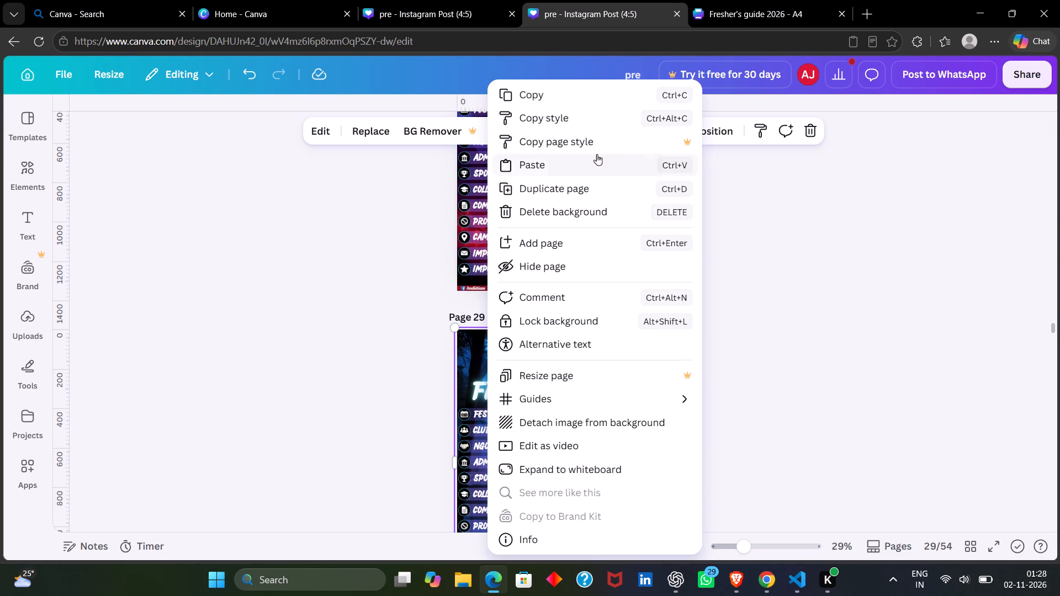
click(598, 154)
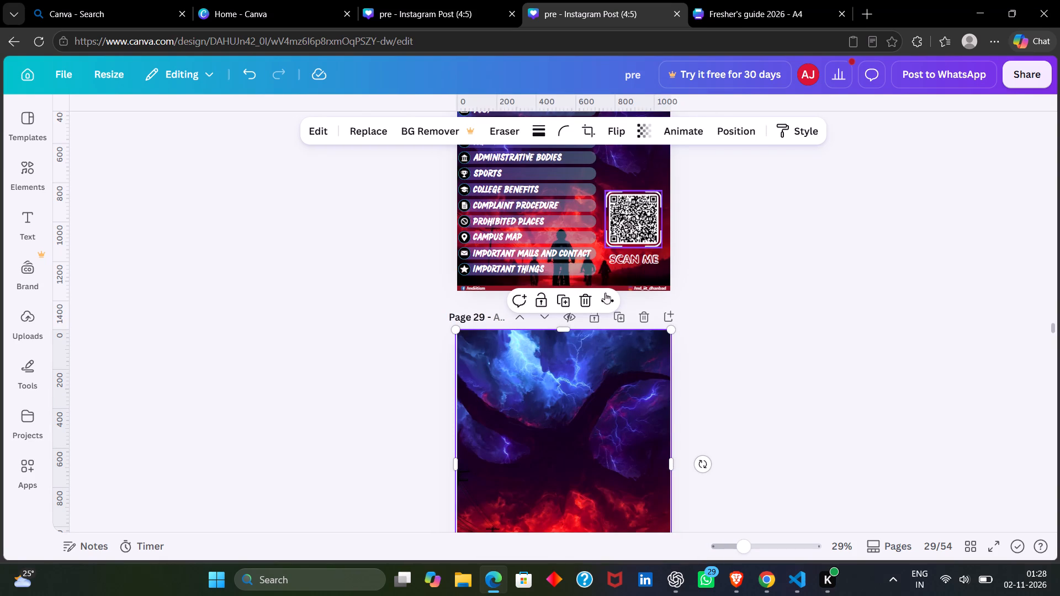
click(609, 297)
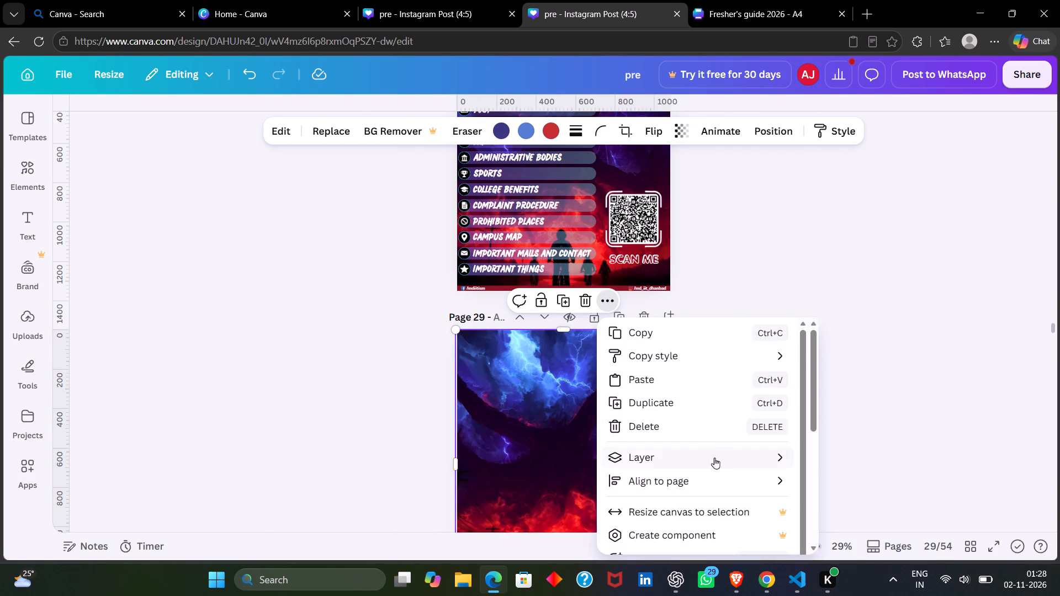
click(826, 509)
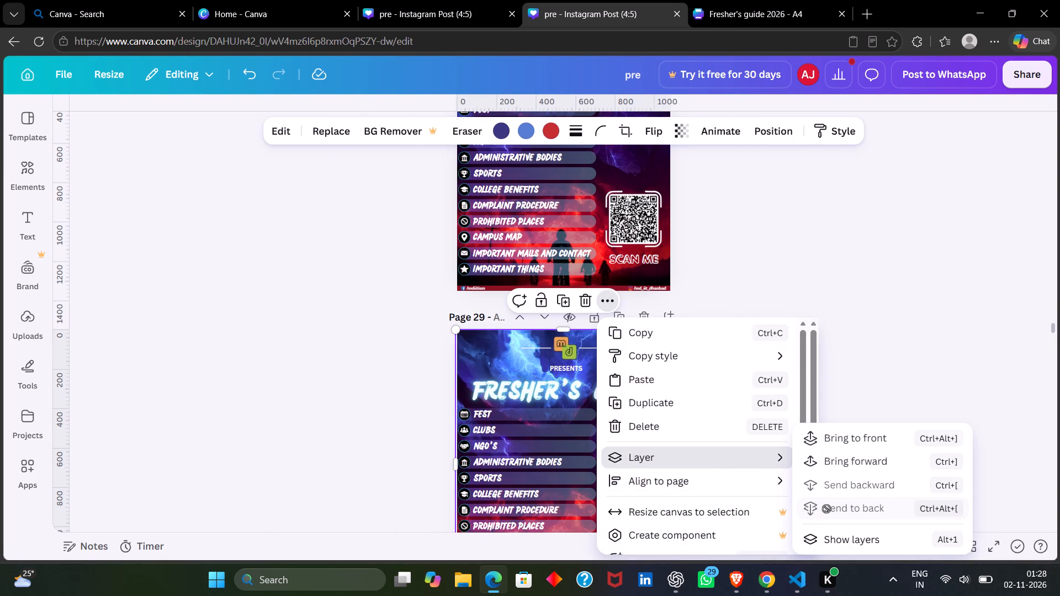
click(844, 356)
scroll(844, 356, down, 2)
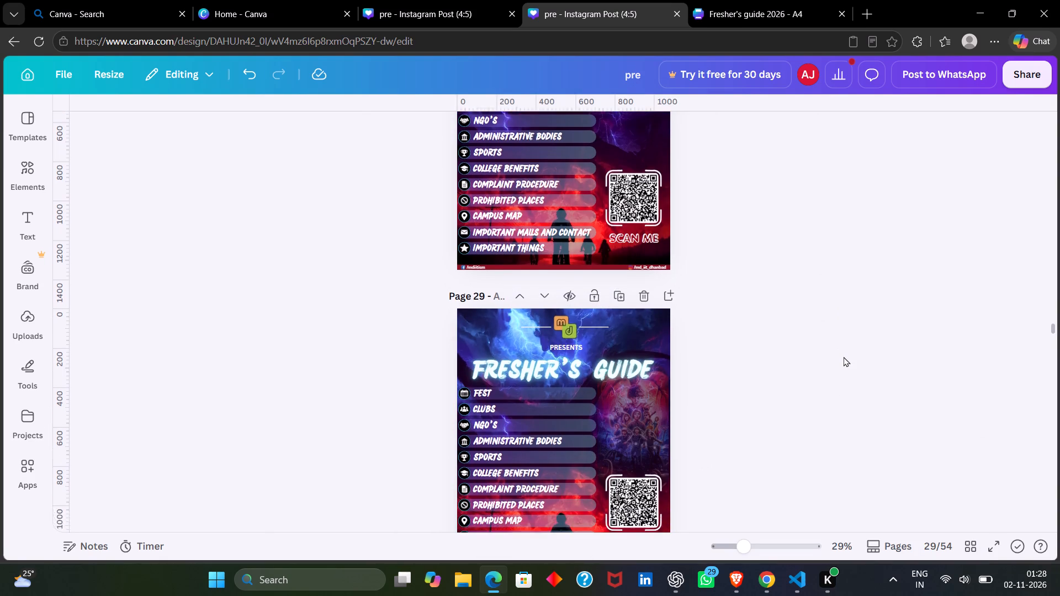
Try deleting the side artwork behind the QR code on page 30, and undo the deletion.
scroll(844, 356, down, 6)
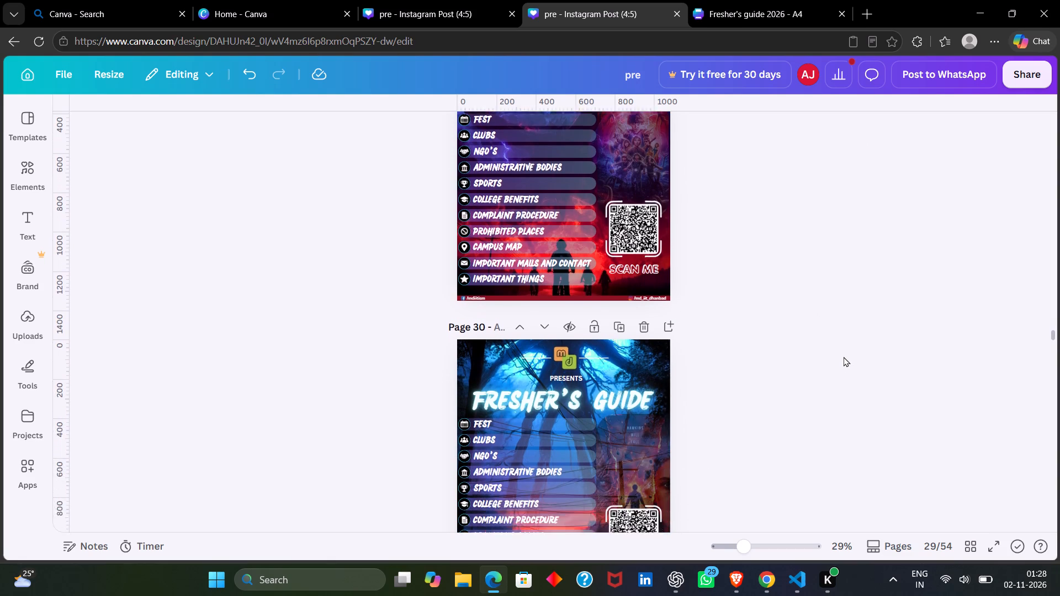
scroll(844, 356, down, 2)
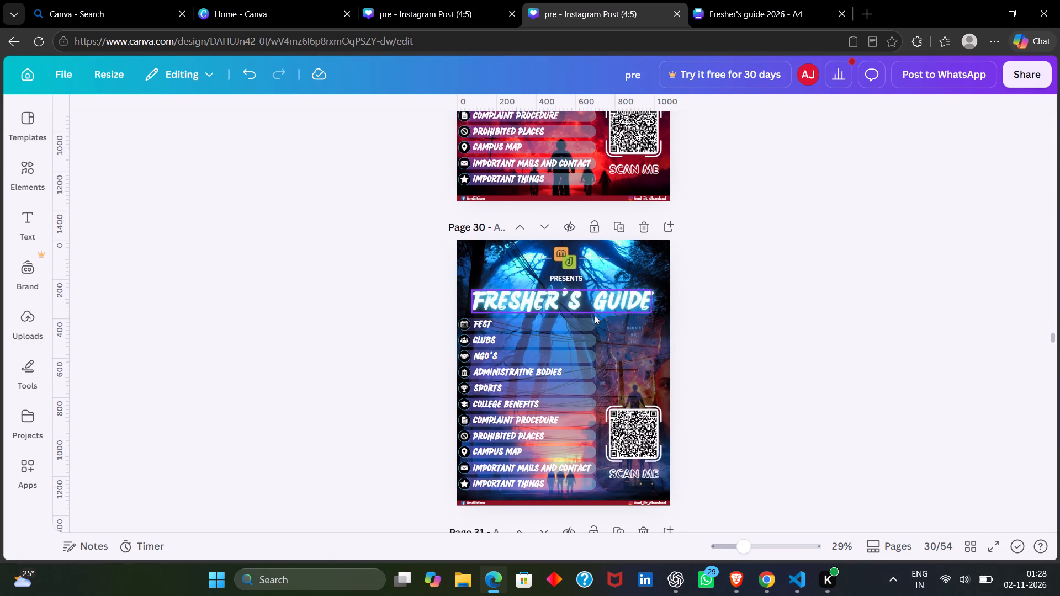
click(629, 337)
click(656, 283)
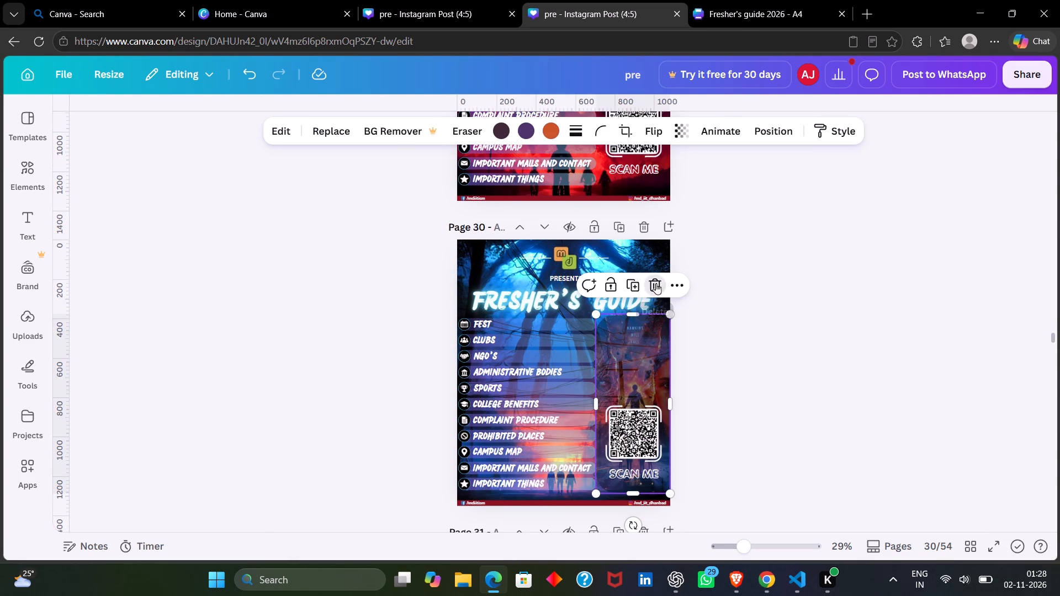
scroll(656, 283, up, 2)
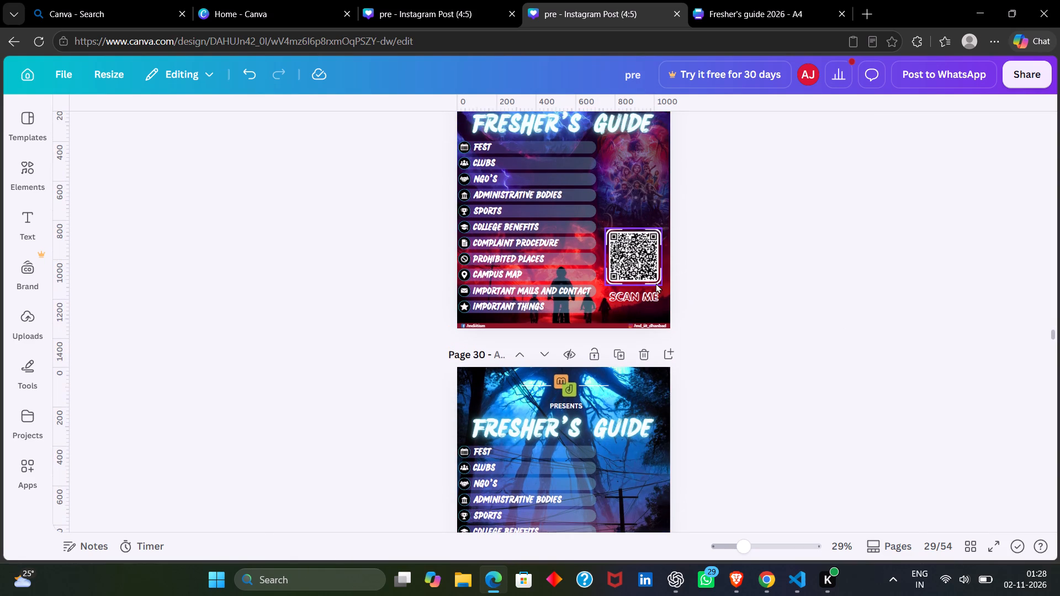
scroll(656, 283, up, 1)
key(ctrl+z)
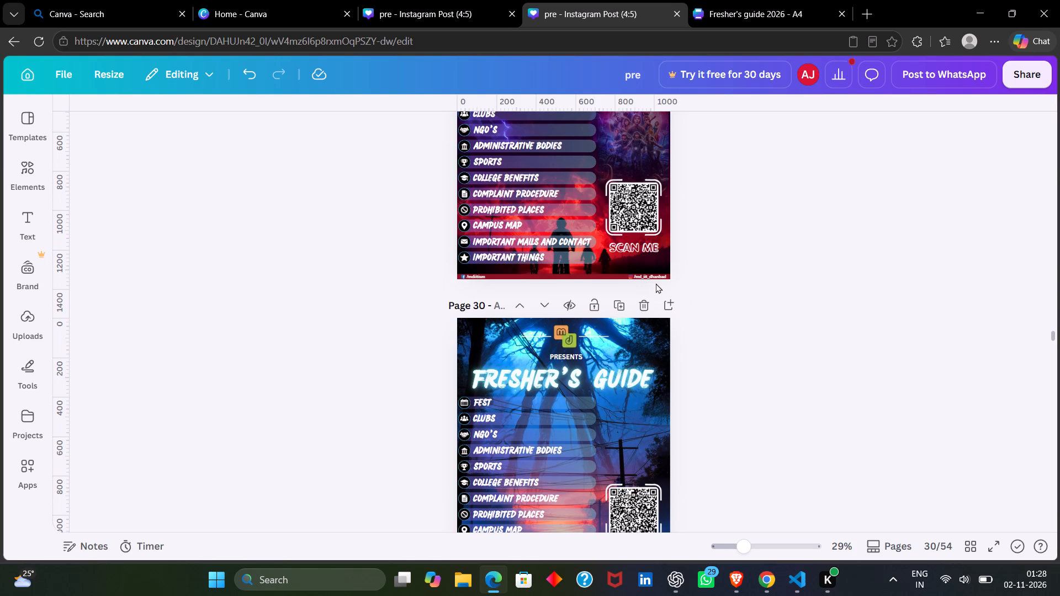
Compare the backgrounds and side artwork on pages 28 to 31.
scroll(656, 283, down, 1)
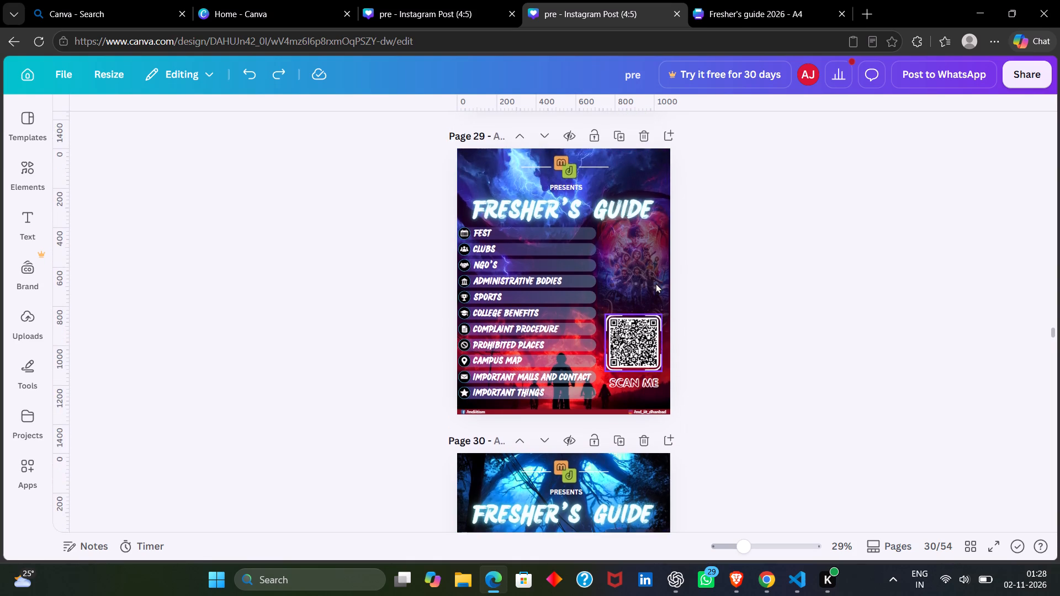
scroll(656, 283, down, 3)
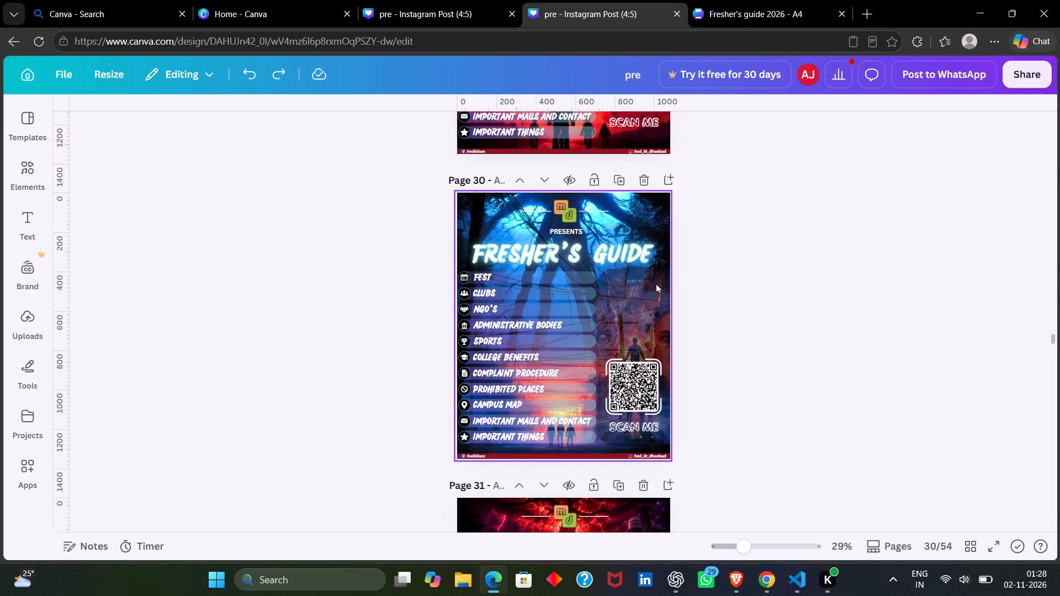
scroll(656, 283, down, 5)
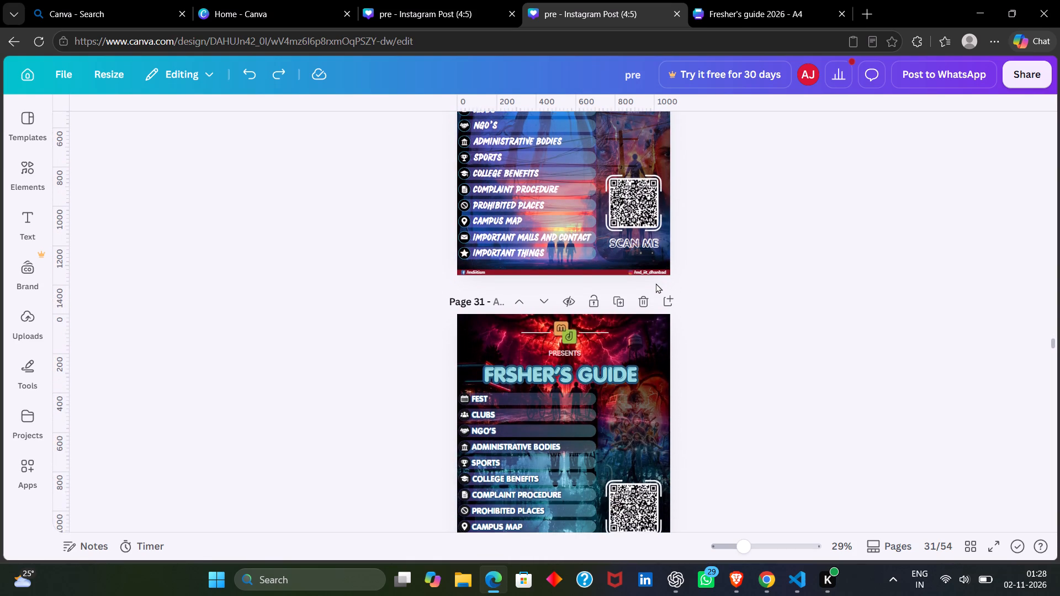
scroll(656, 283, down, 1)
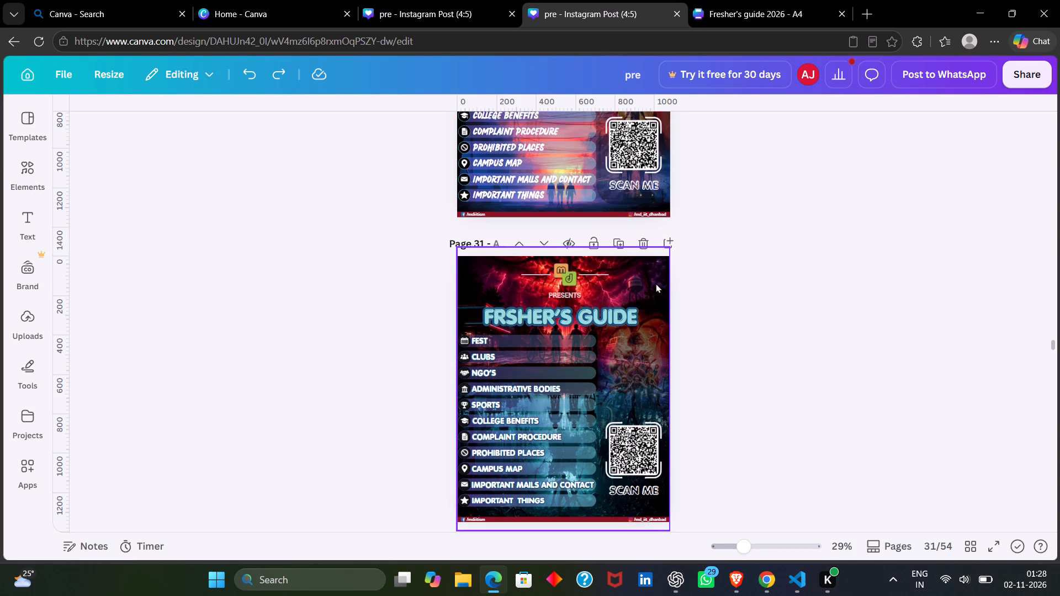
scroll(656, 283, up, 3)
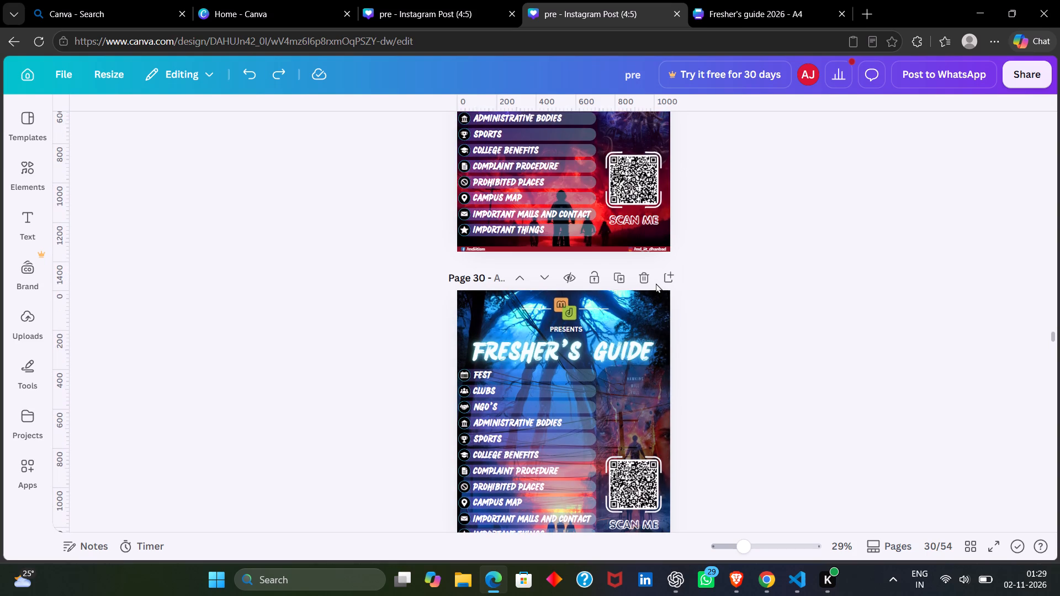
scroll(656, 283, up, 6)
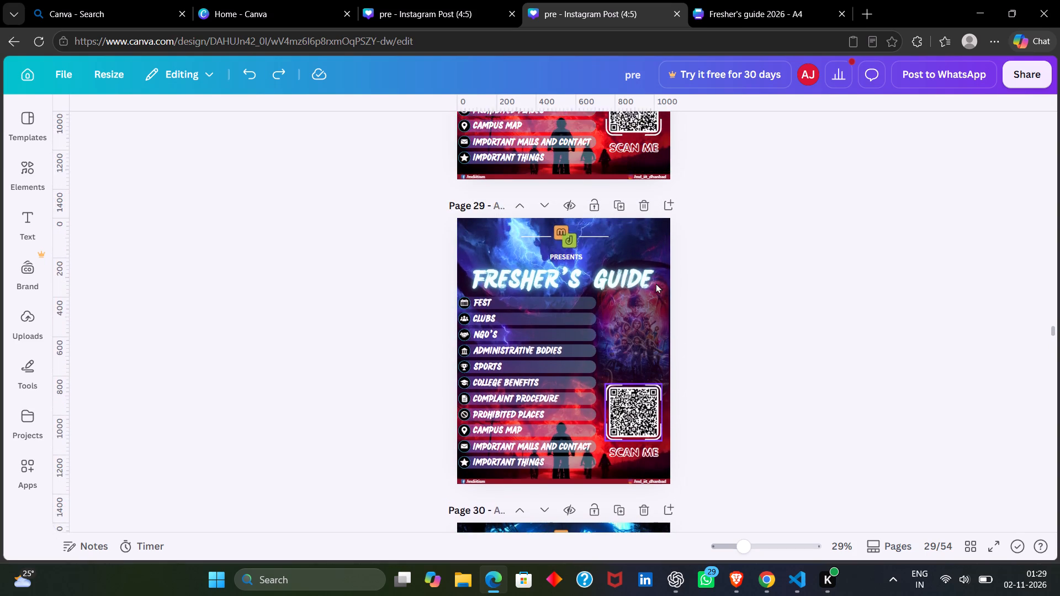
scroll(656, 283, up, 3)
scroll(656, 283, down, 2)
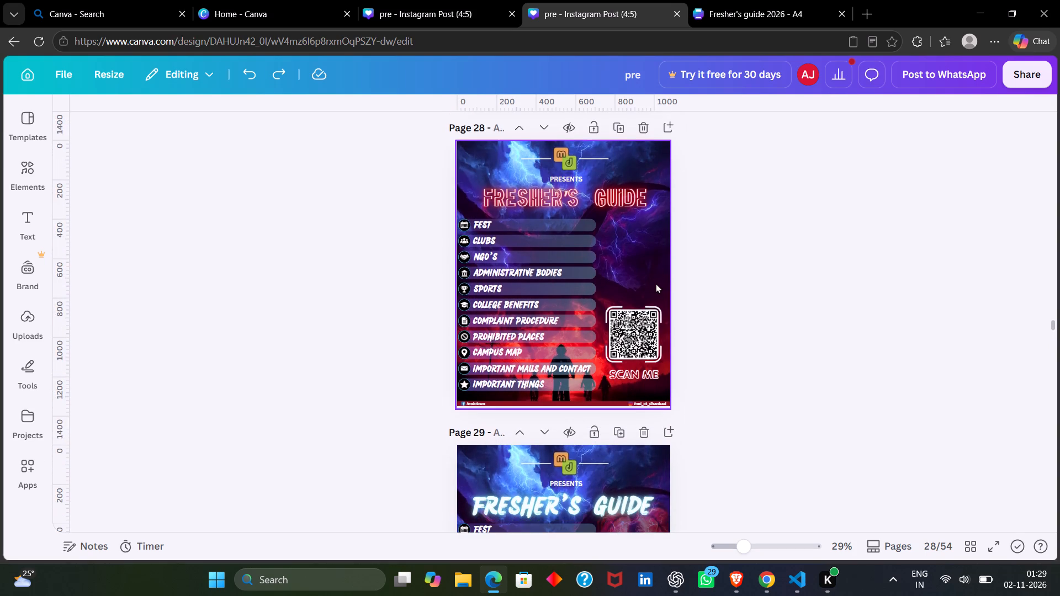
Copy the creature artwork from page 29 onto page 28 and layer it directly above the storm background, behind the poster content.
scroll(656, 283, down, 3)
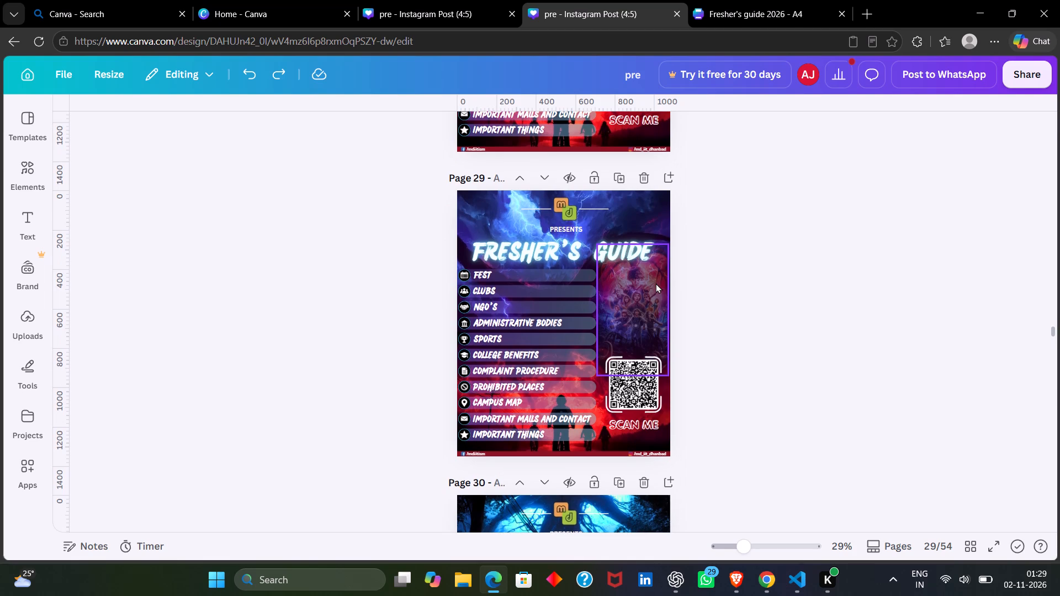
right_click(656, 283)
click(688, 70)
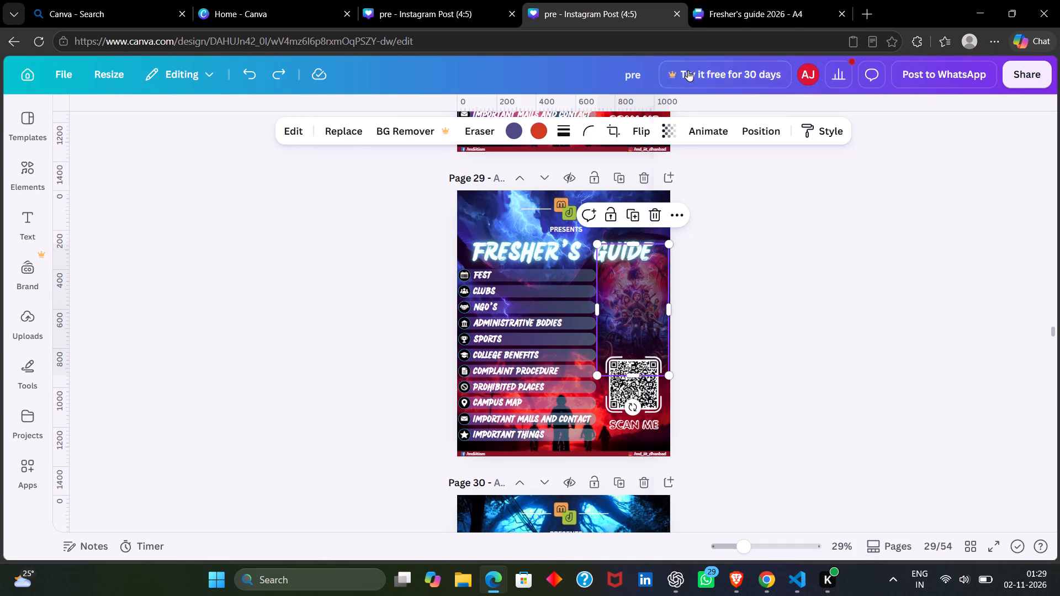
scroll(611, 272, up, 6)
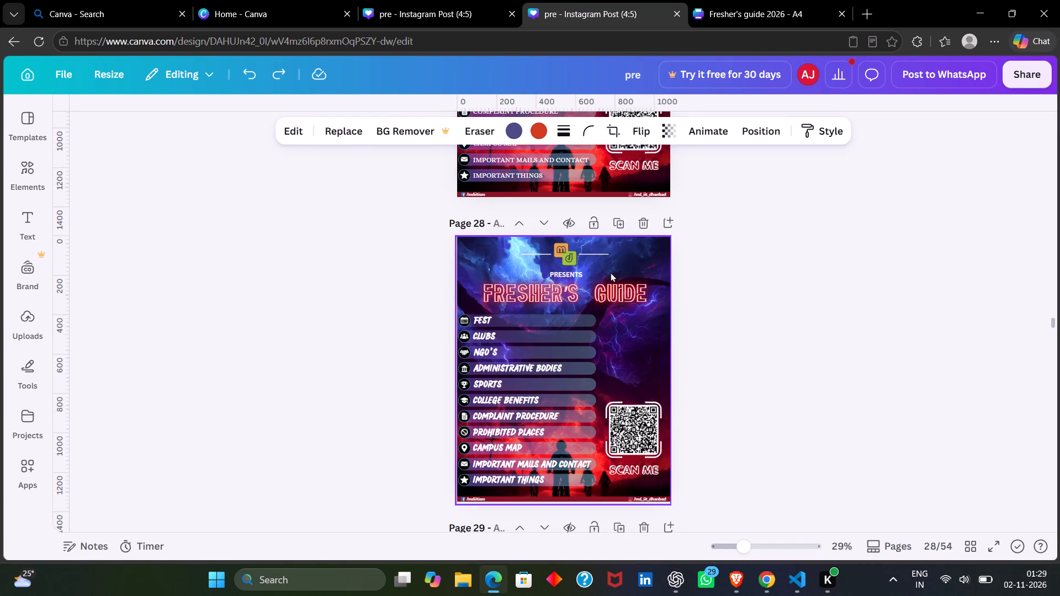
right_click(619, 348)
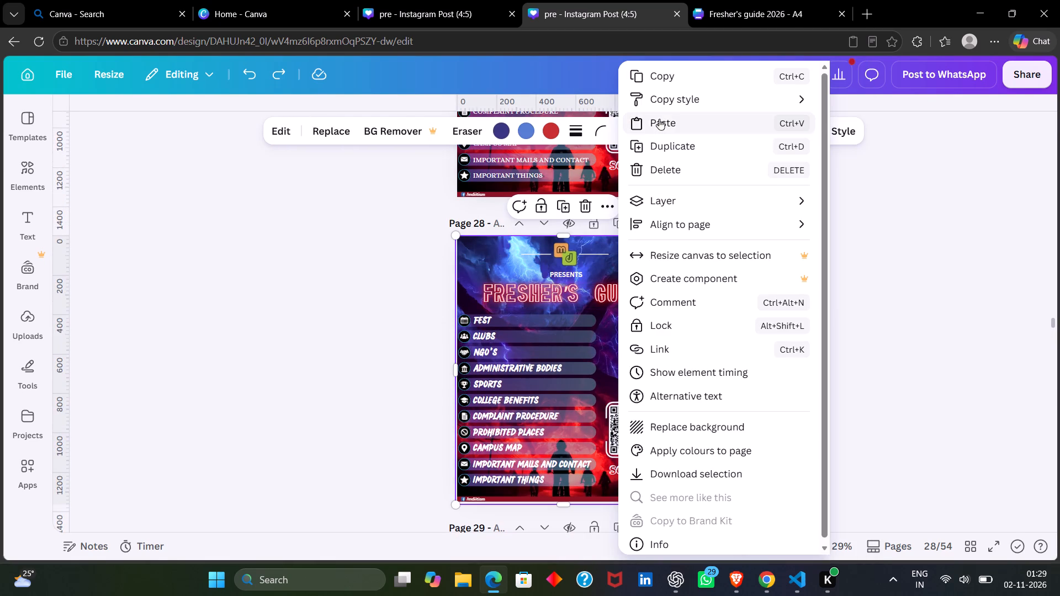
click(659, 119)
click(669, 252)
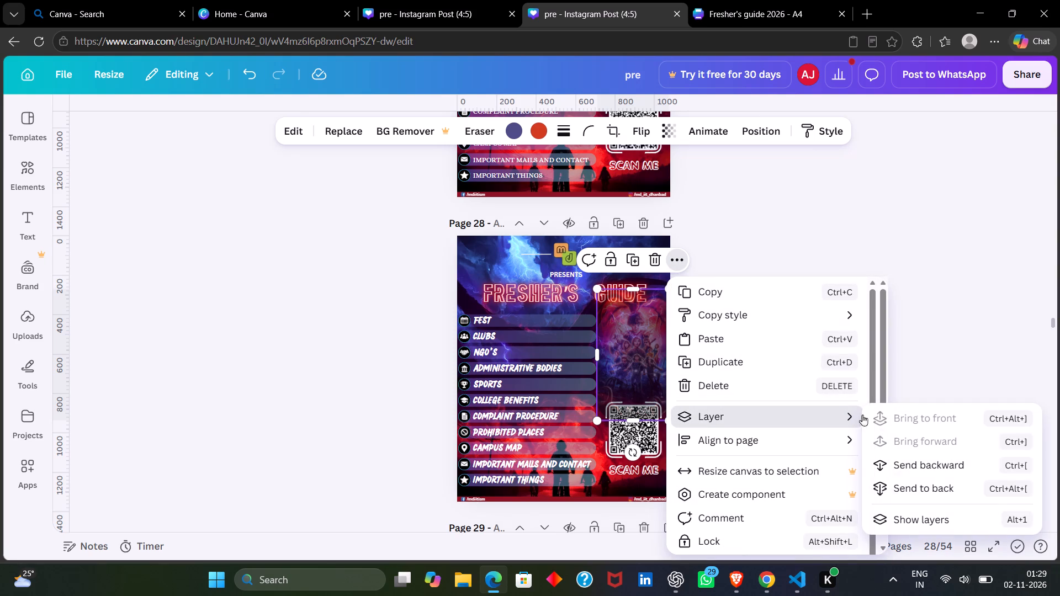
click(898, 491)
click(900, 439)
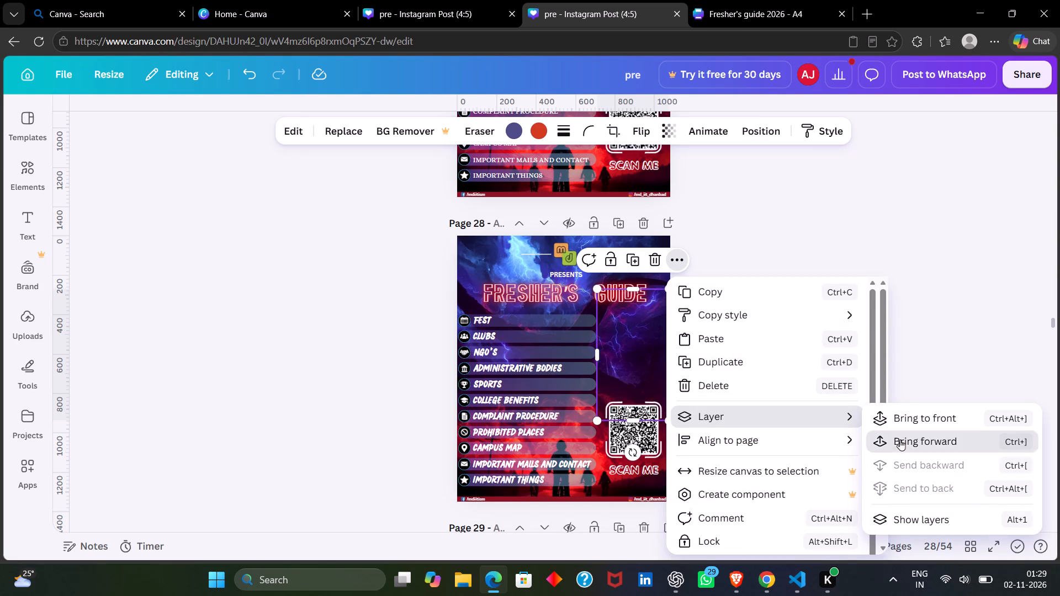
click(863, 227)
click(863, 227)
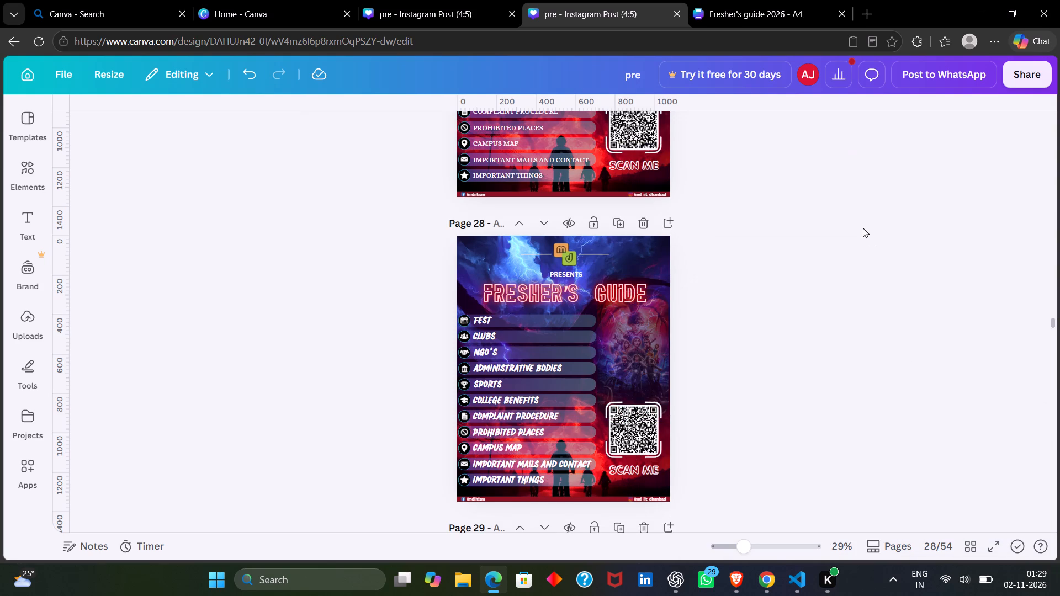
Show all pages of the design in a grid overview.
click(967, 545)
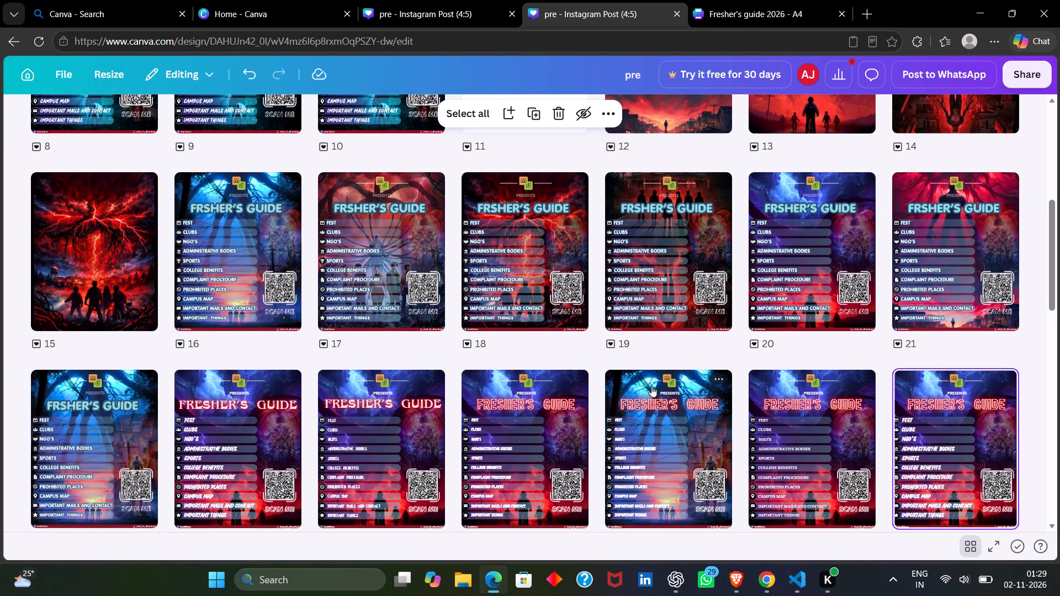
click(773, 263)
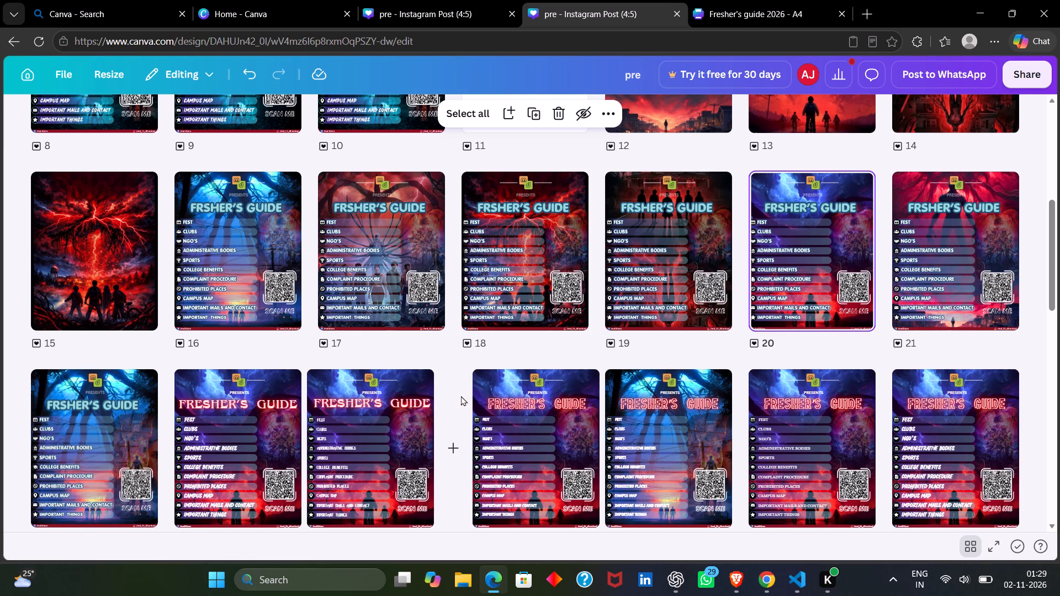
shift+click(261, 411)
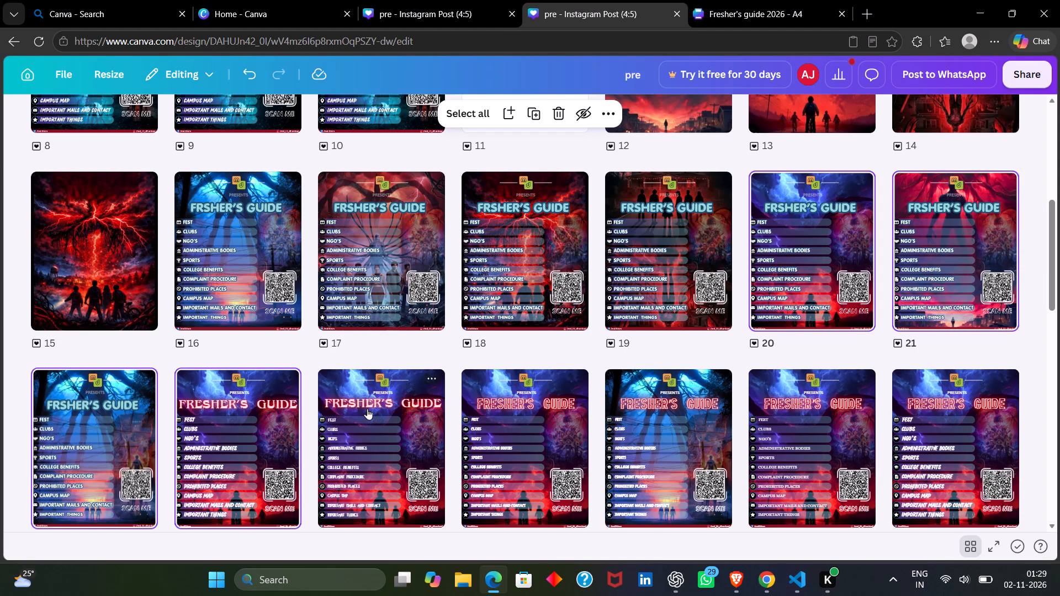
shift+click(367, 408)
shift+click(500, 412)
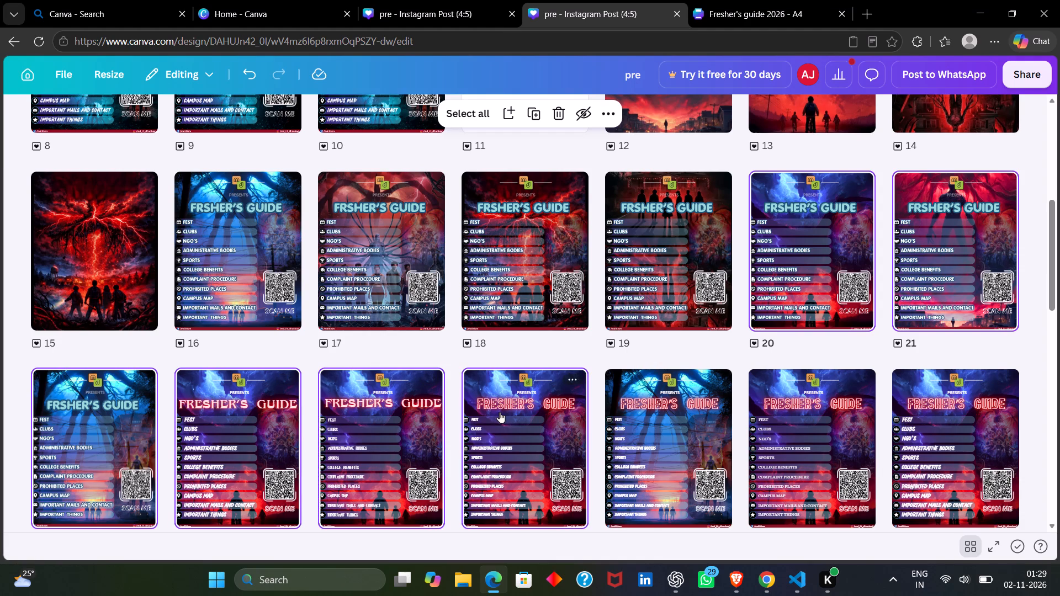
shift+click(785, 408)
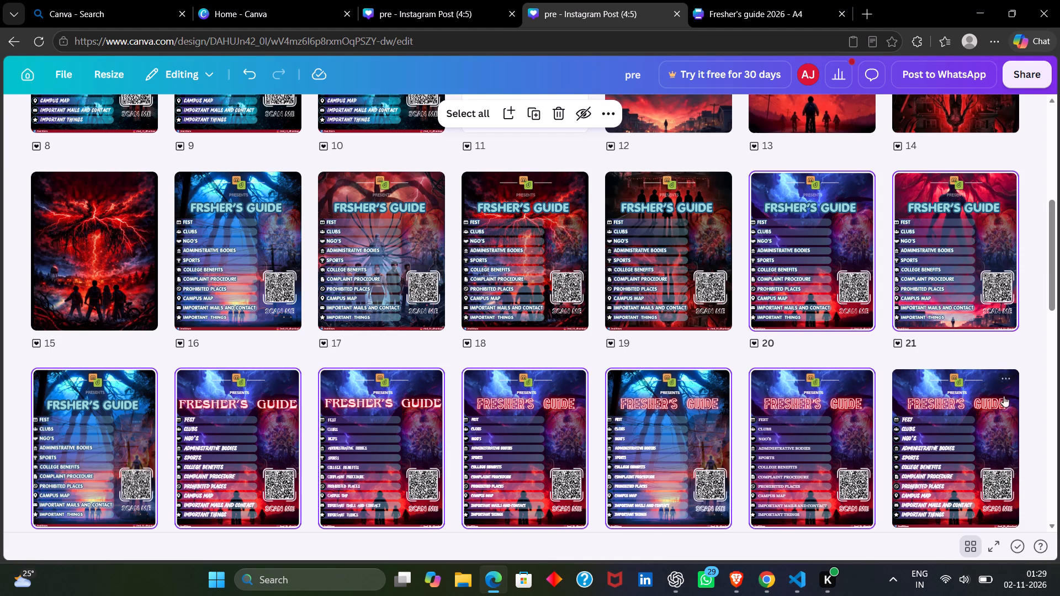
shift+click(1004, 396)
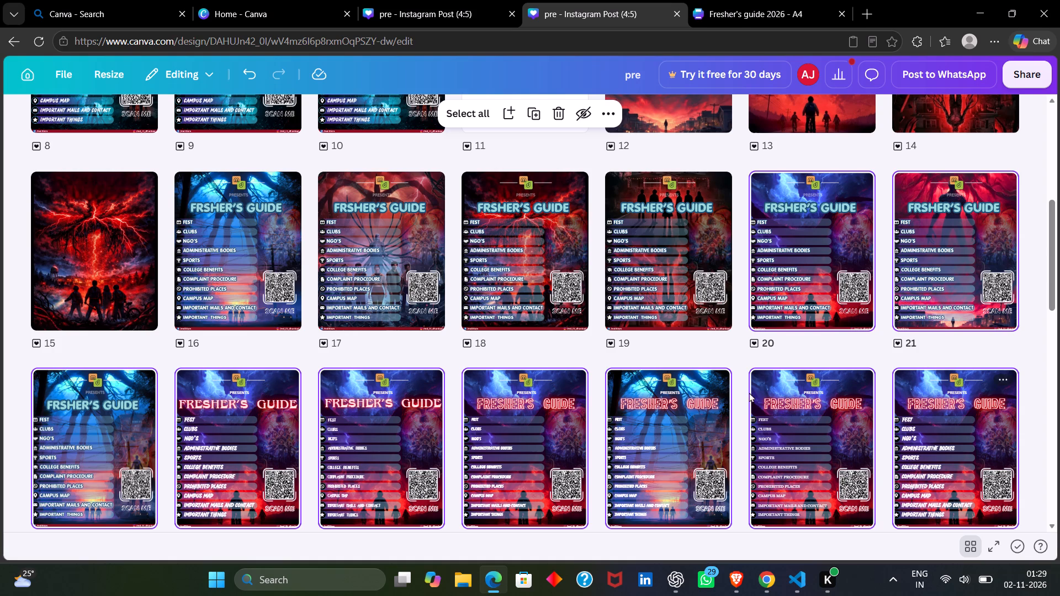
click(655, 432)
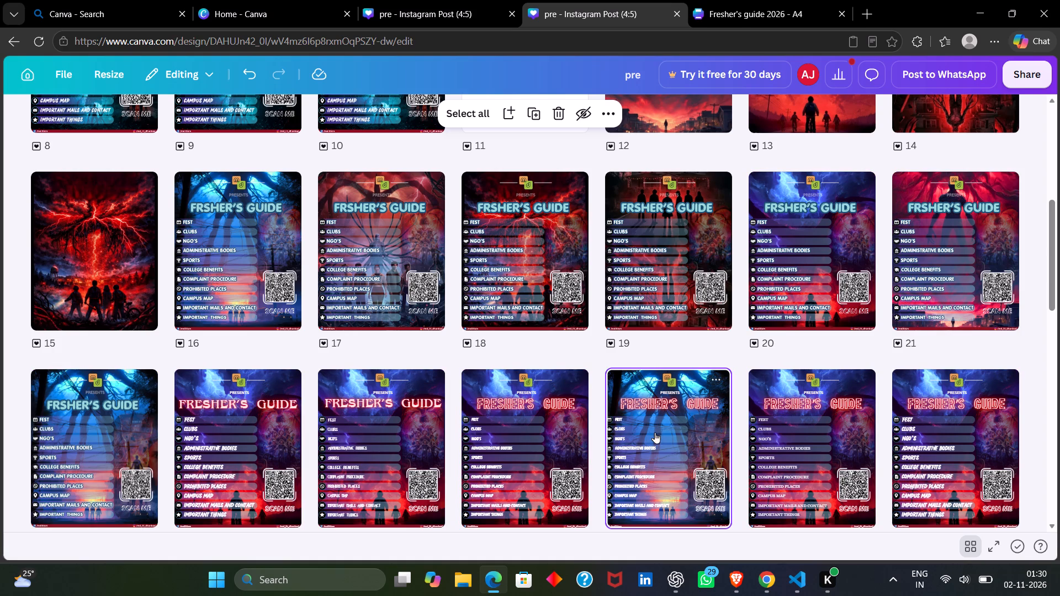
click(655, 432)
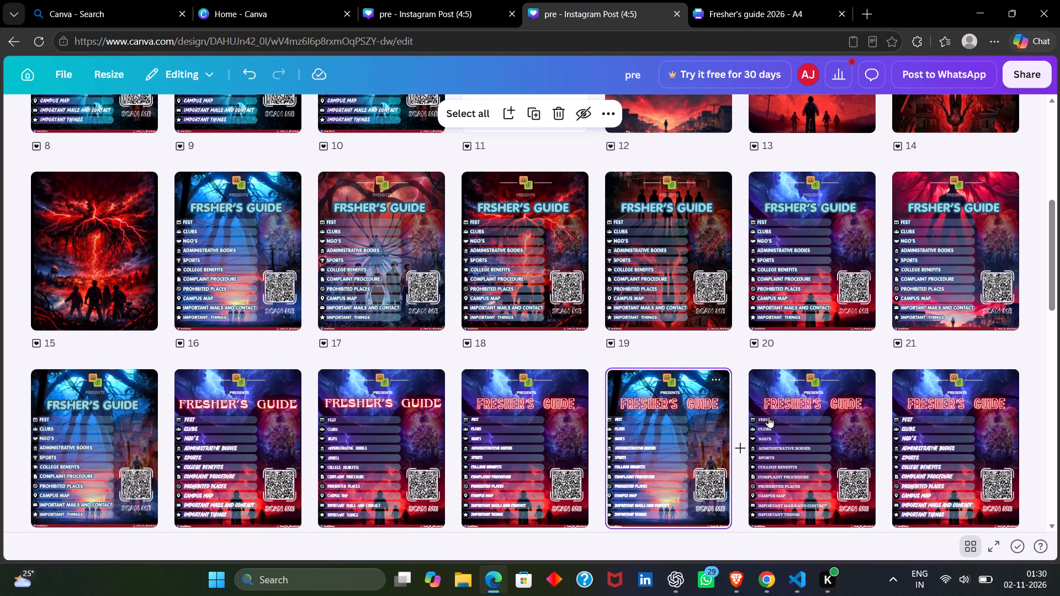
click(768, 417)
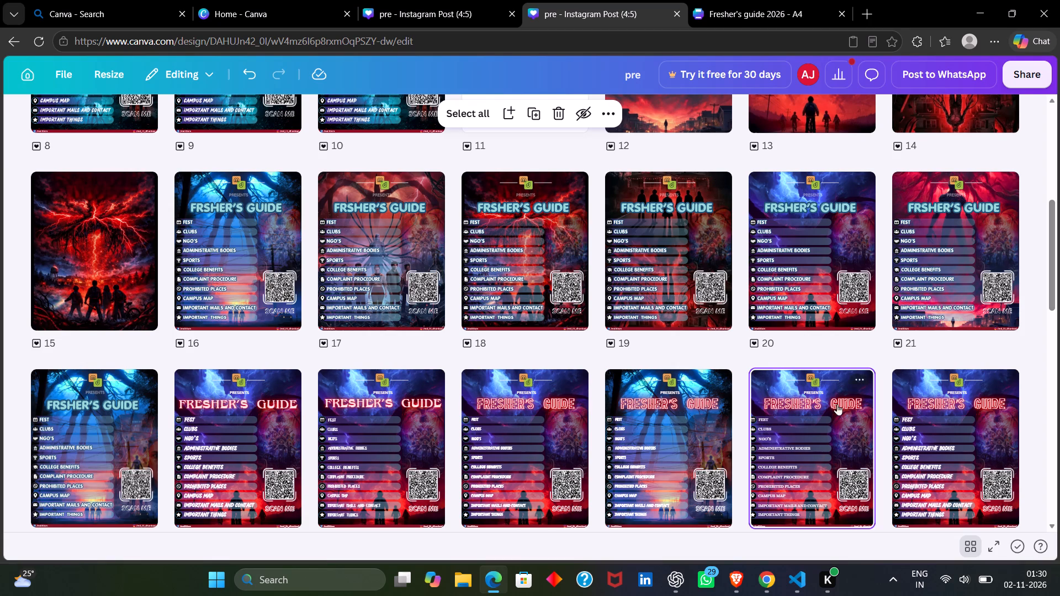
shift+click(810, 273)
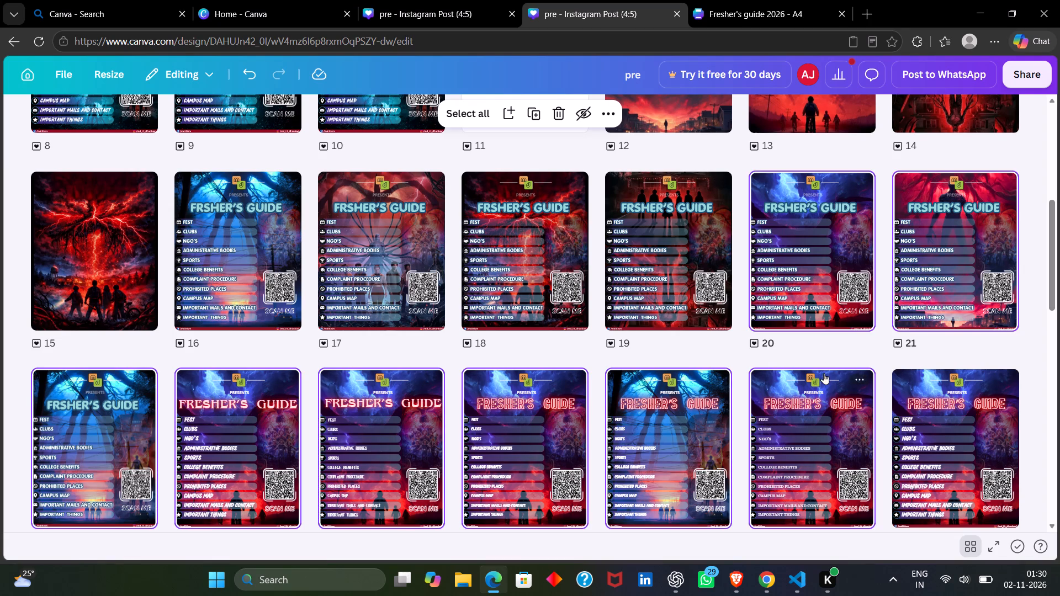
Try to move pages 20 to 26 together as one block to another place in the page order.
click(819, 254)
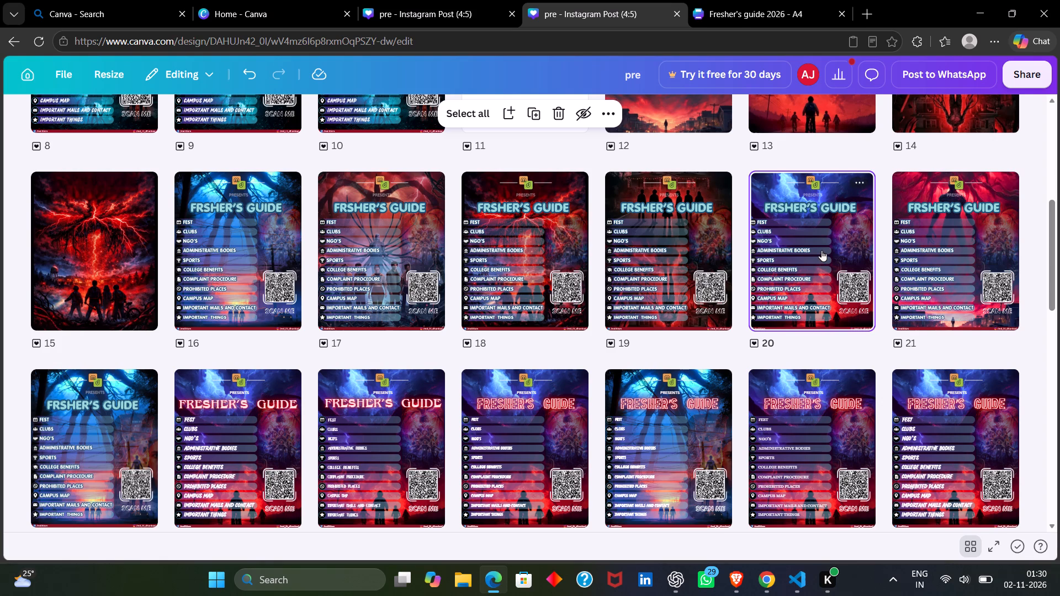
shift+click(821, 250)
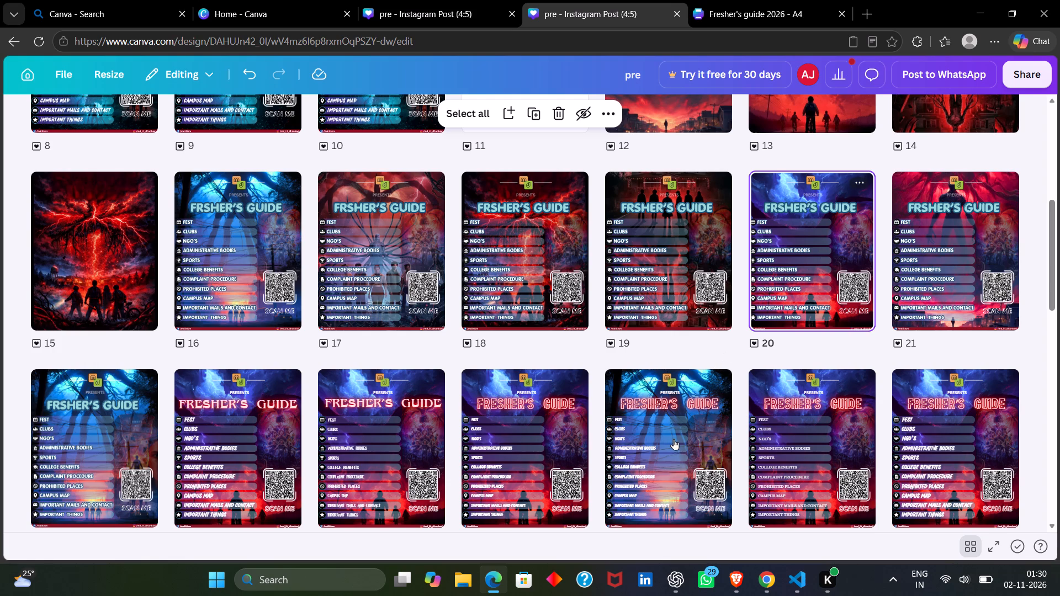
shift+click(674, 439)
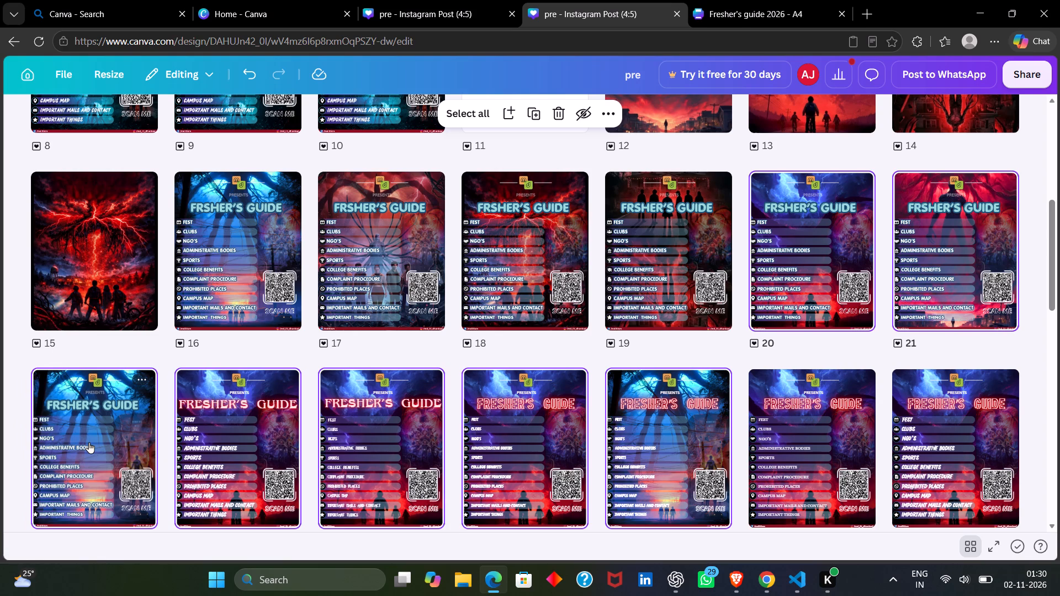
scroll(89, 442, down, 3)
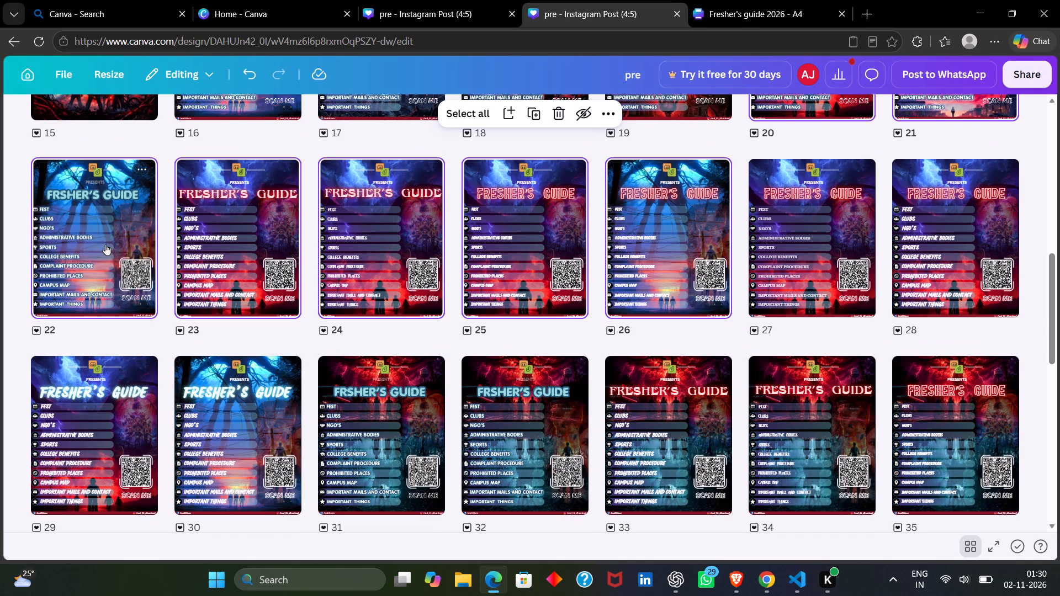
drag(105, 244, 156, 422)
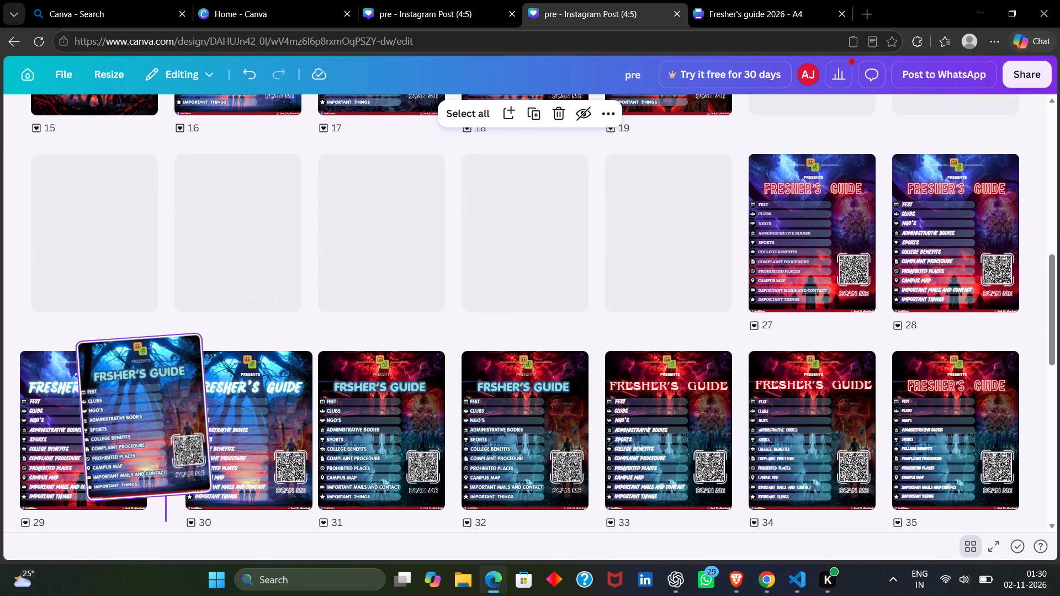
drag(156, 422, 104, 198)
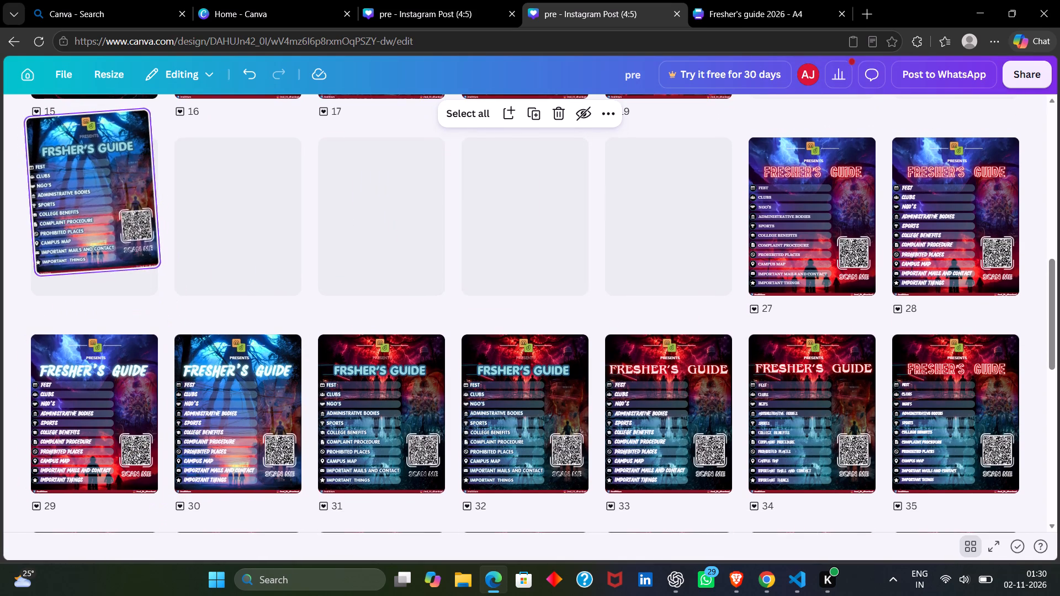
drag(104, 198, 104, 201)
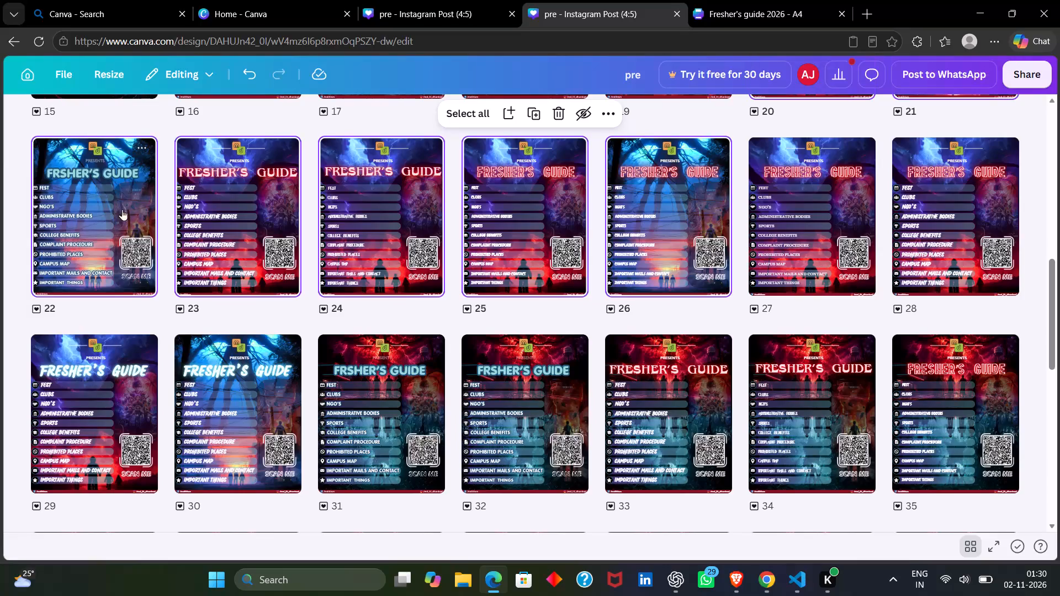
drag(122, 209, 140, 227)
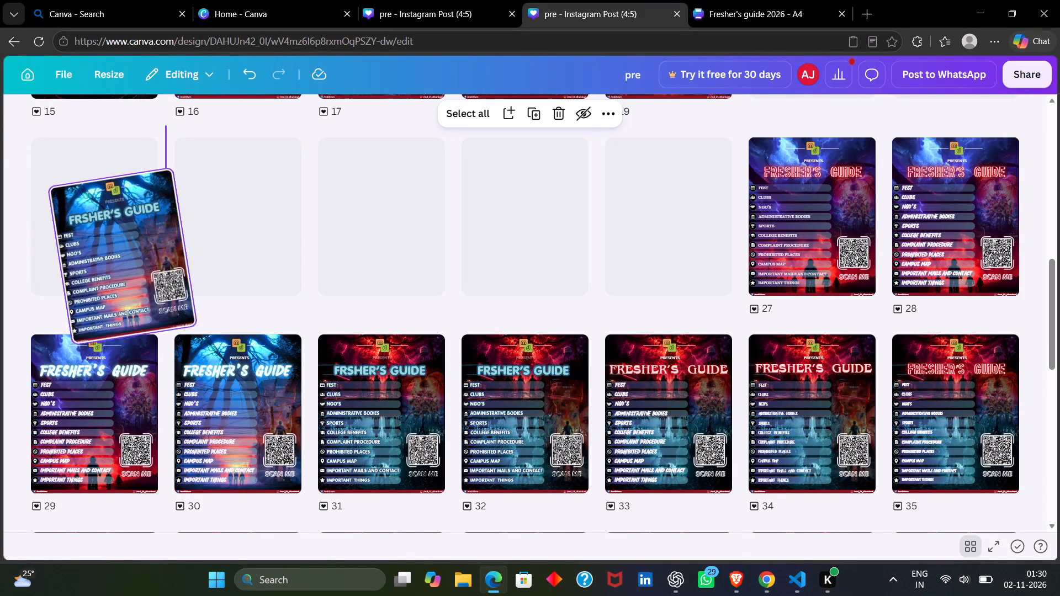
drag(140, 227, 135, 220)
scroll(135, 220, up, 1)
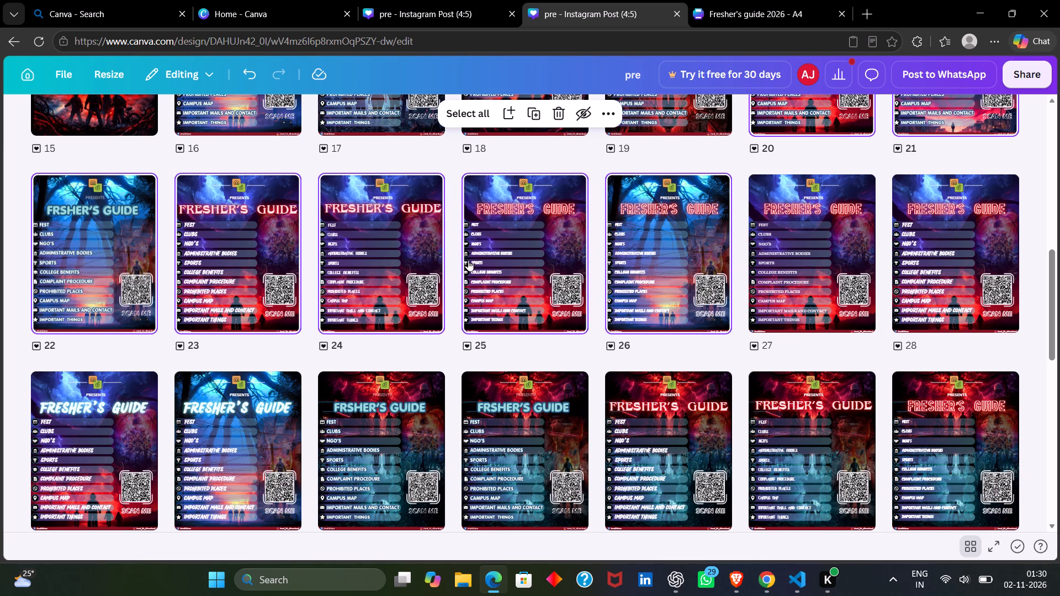
Swap the white-titled storm poster on page 29 with the blue forest poster on page 22.
drag(134, 414, 47, 268)
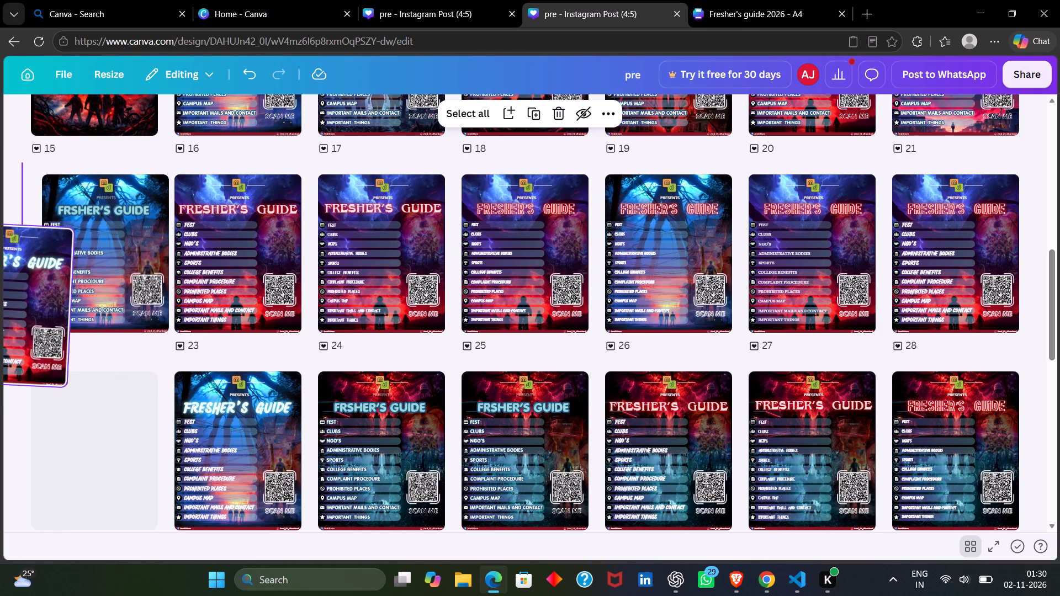
drag(240, 246, 351, 401)
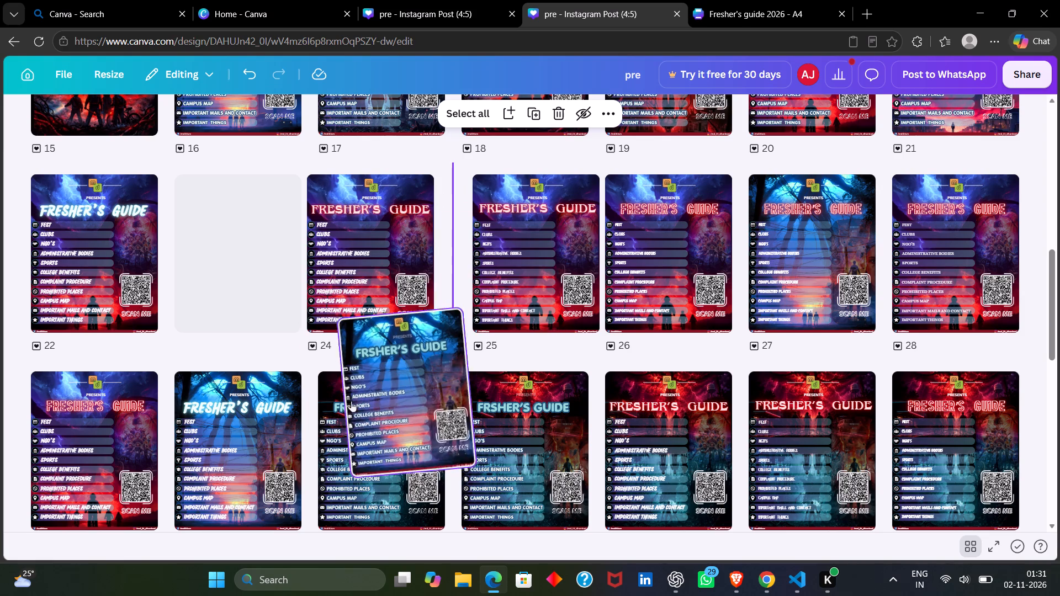
drag(351, 401, 184, 414)
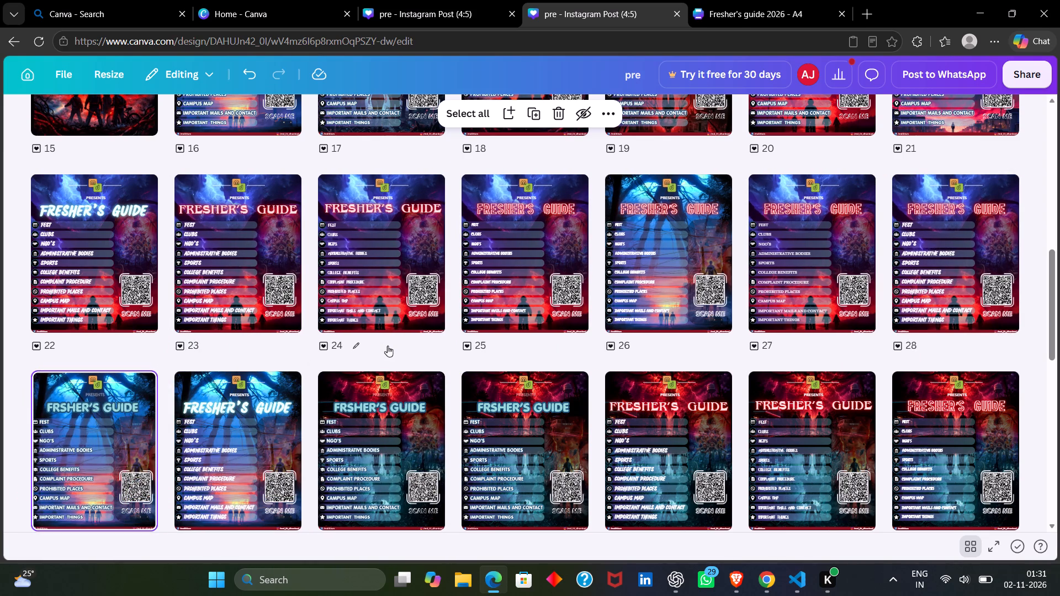
Move the blue forest poster from page 26 to page 28, after the purple storm variants.
drag(690, 231, 889, 204)
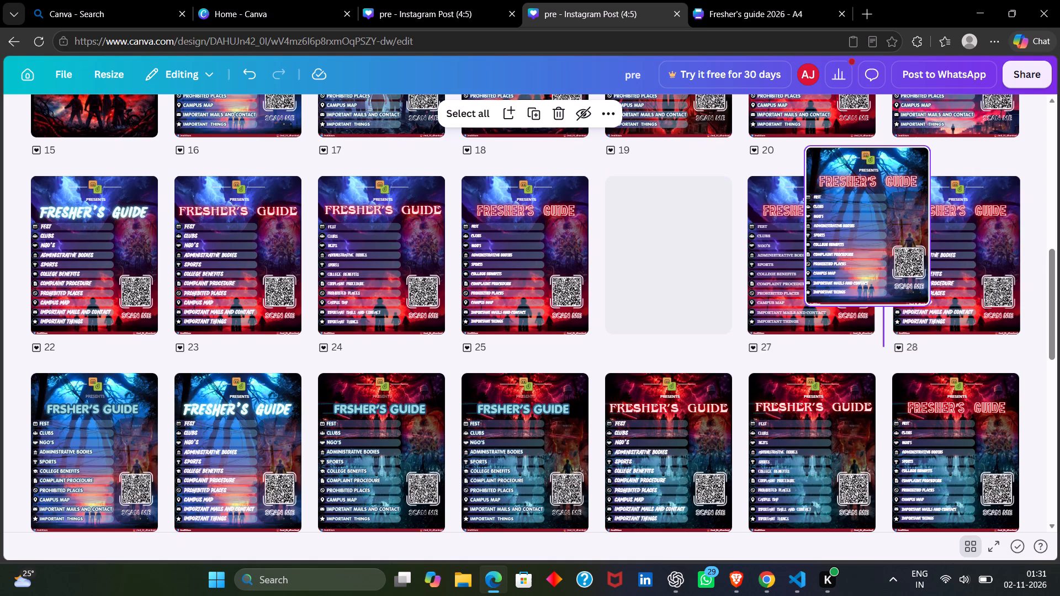
drag(889, 204, 1008, 226)
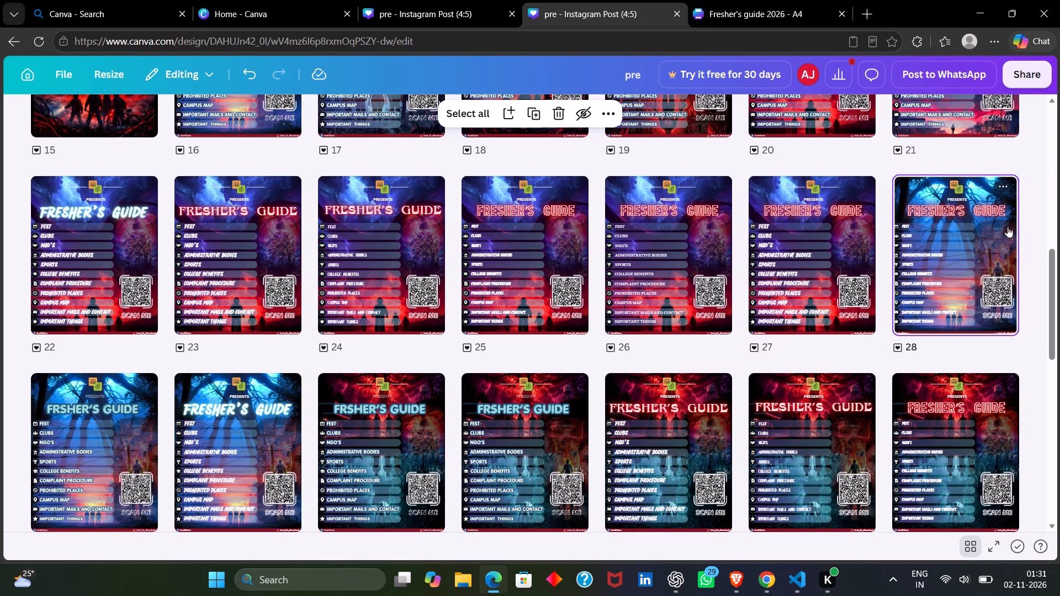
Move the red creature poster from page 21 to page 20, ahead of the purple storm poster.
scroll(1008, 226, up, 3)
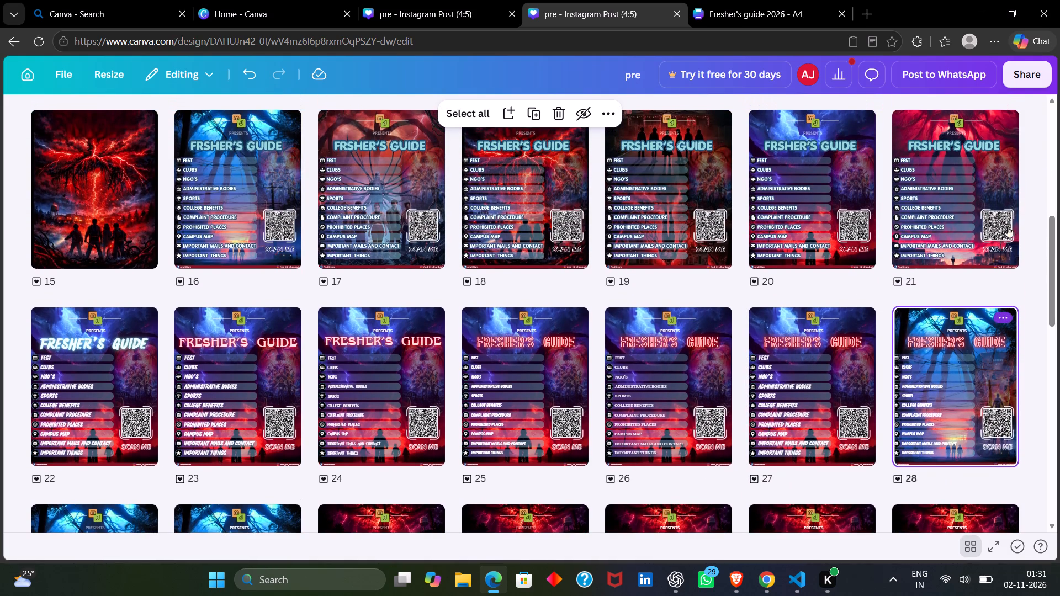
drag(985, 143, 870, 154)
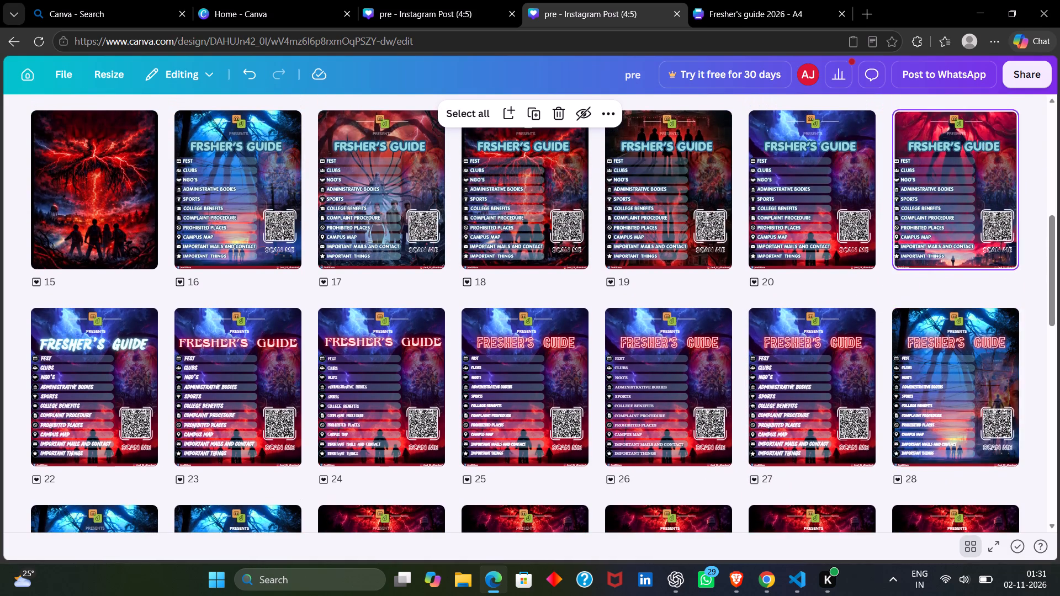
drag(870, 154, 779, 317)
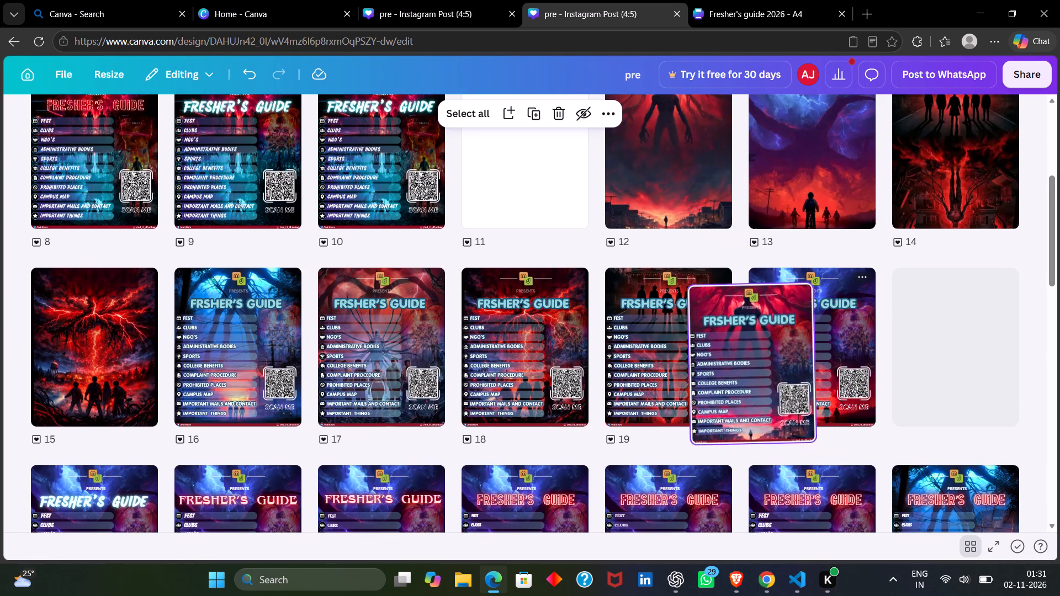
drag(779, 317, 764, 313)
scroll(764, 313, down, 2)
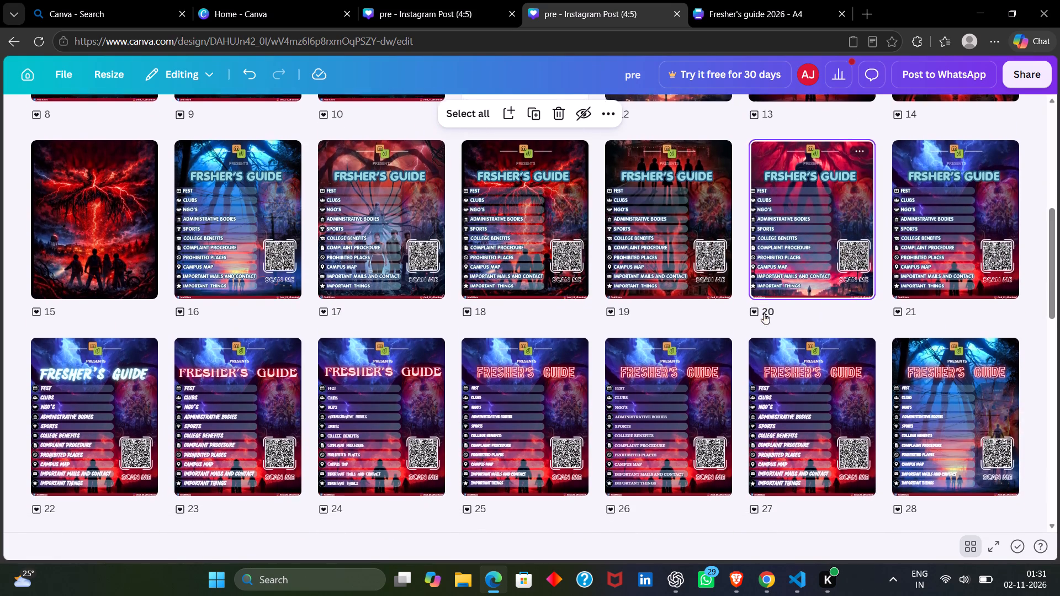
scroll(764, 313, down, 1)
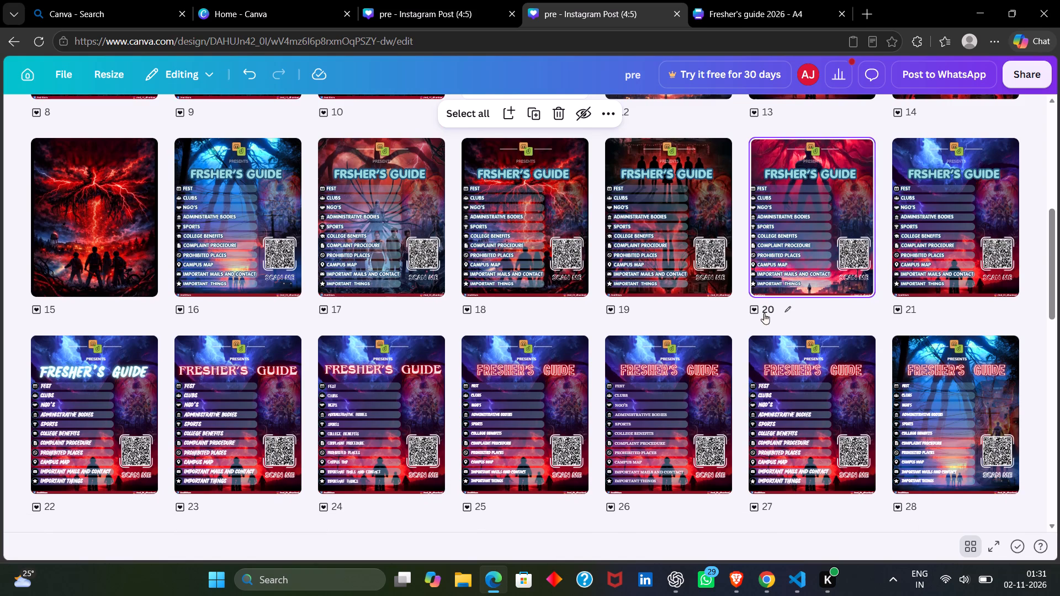
Leave the grid overview and examine the posters on pages 20 to 22 in the normal page view.
shift+click(943, 183)
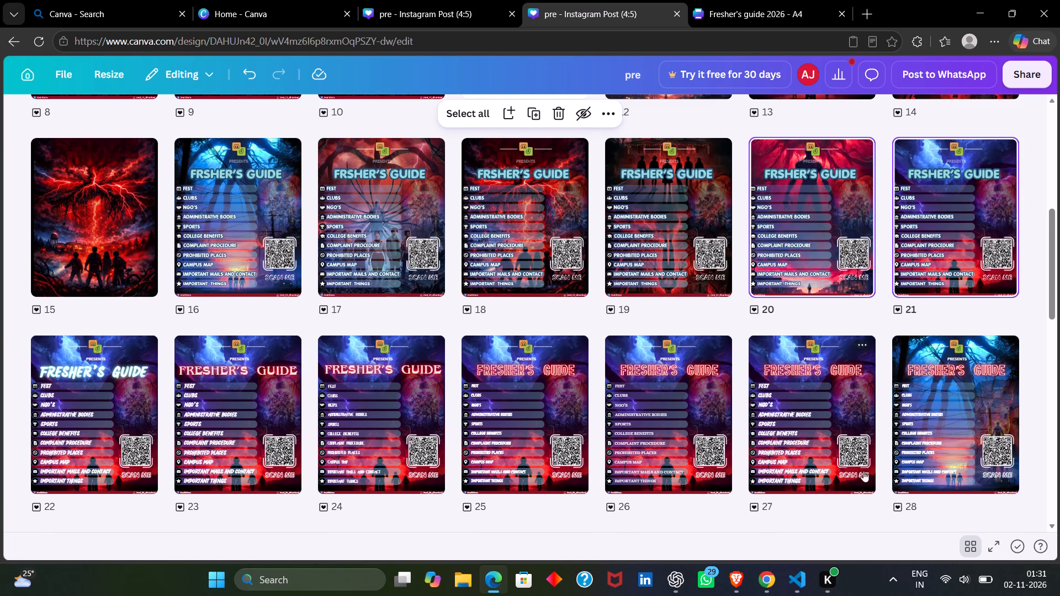
click(967, 542)
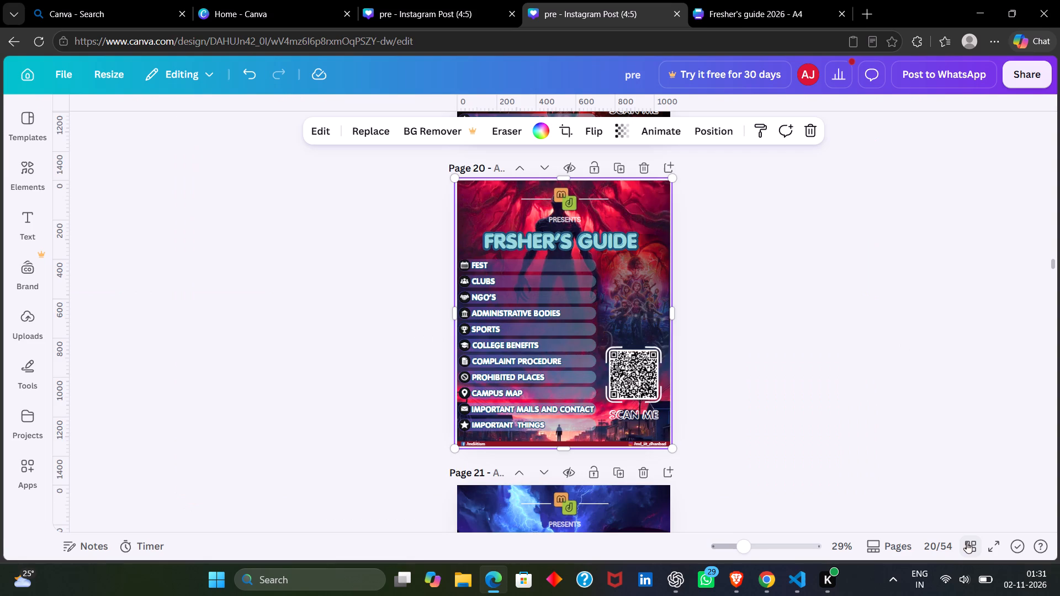
scroll(817, 419, down, 1)
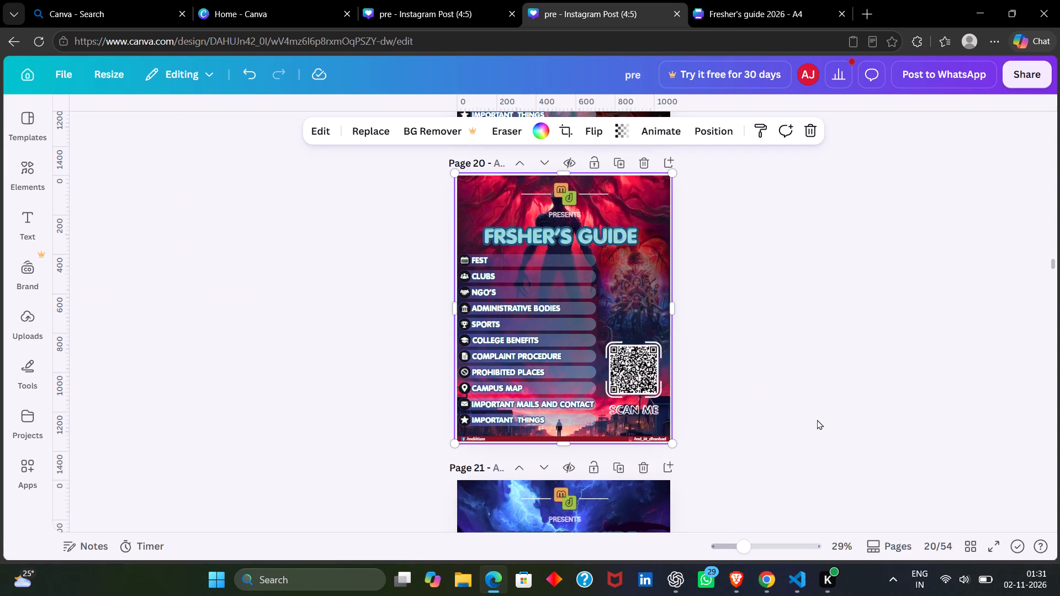
scroll(817, 419, down, 6)
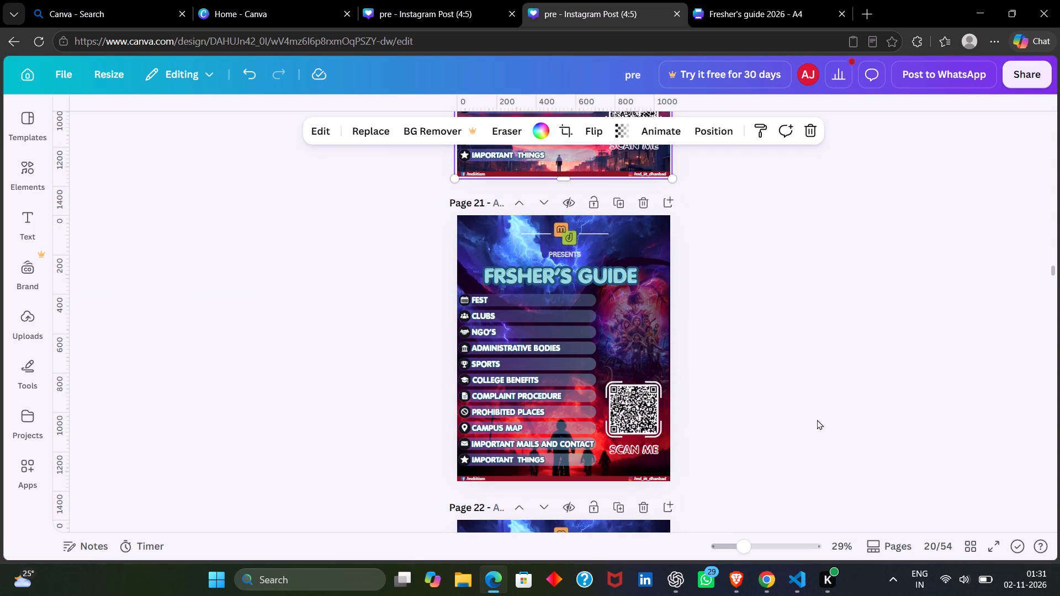
scroll(817, 419, down, 3)
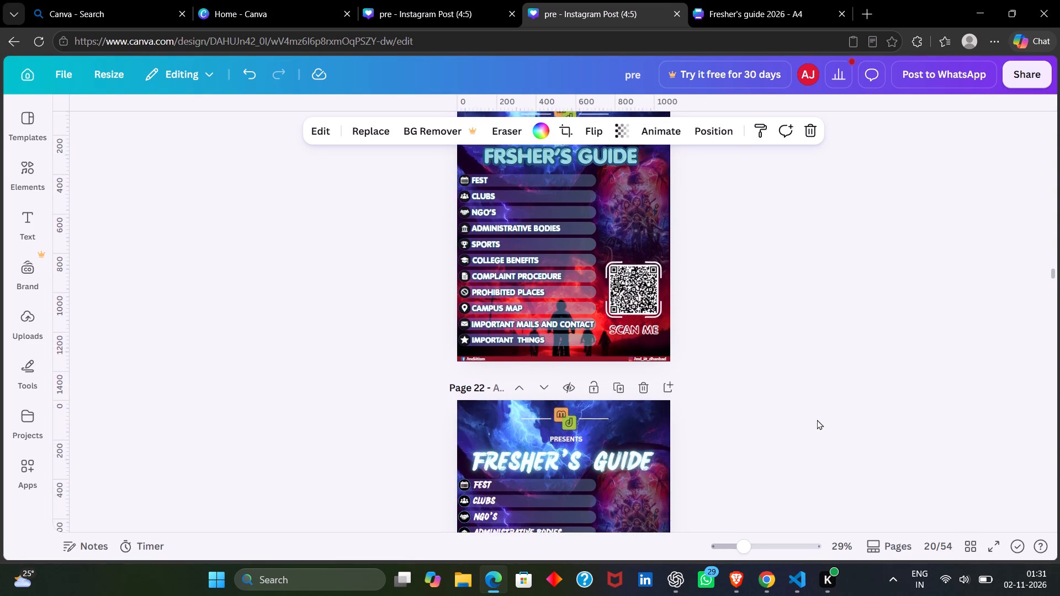
scroll(817, 419, down, 1)
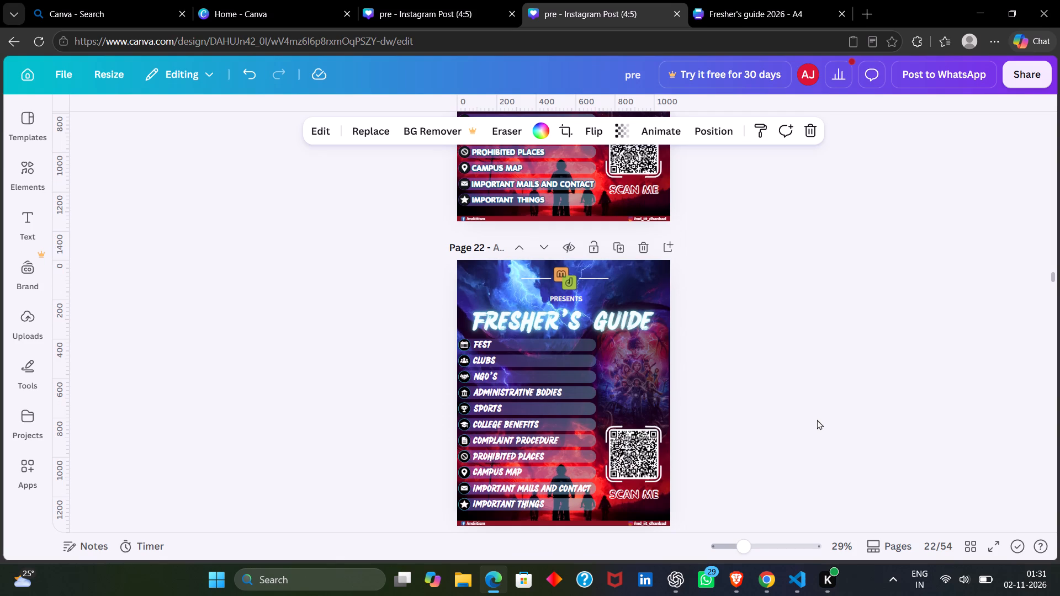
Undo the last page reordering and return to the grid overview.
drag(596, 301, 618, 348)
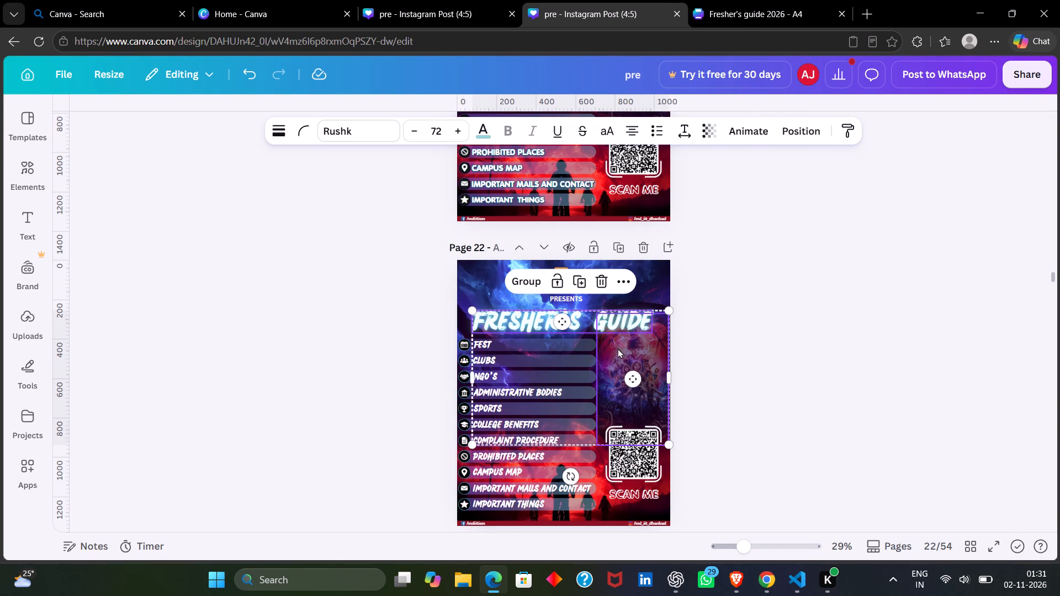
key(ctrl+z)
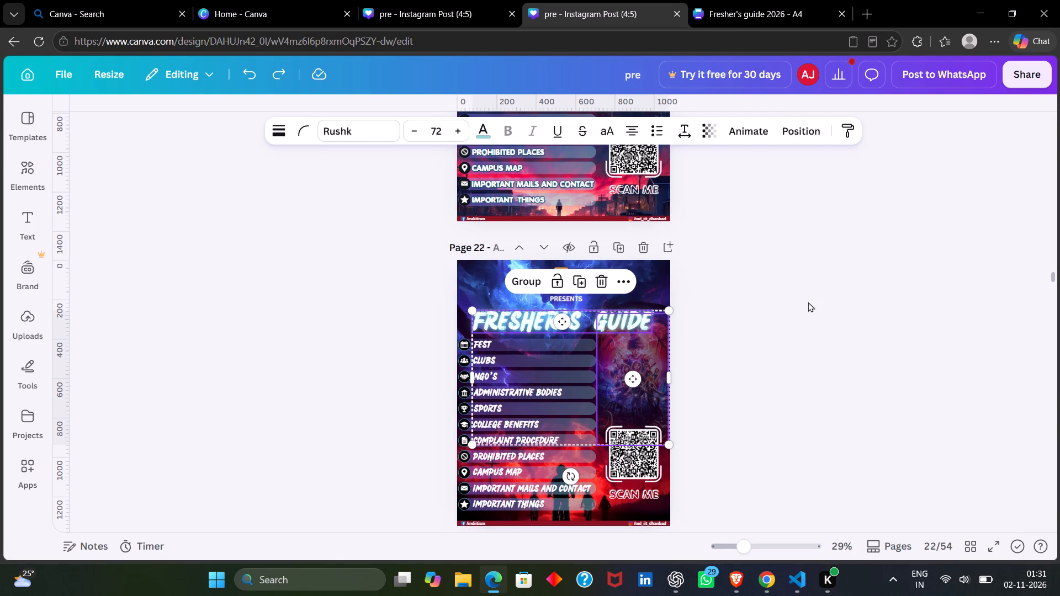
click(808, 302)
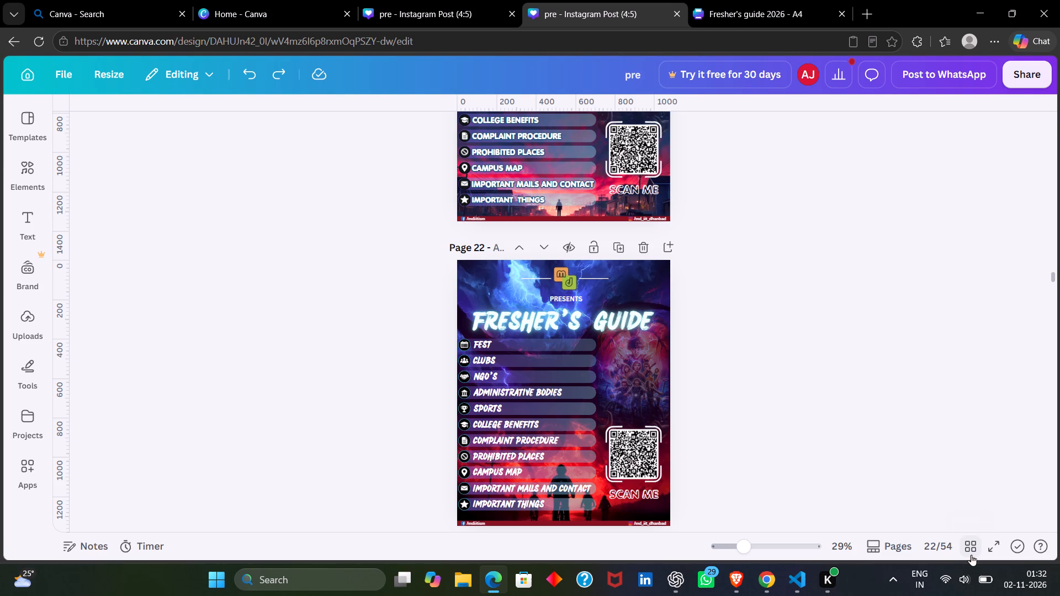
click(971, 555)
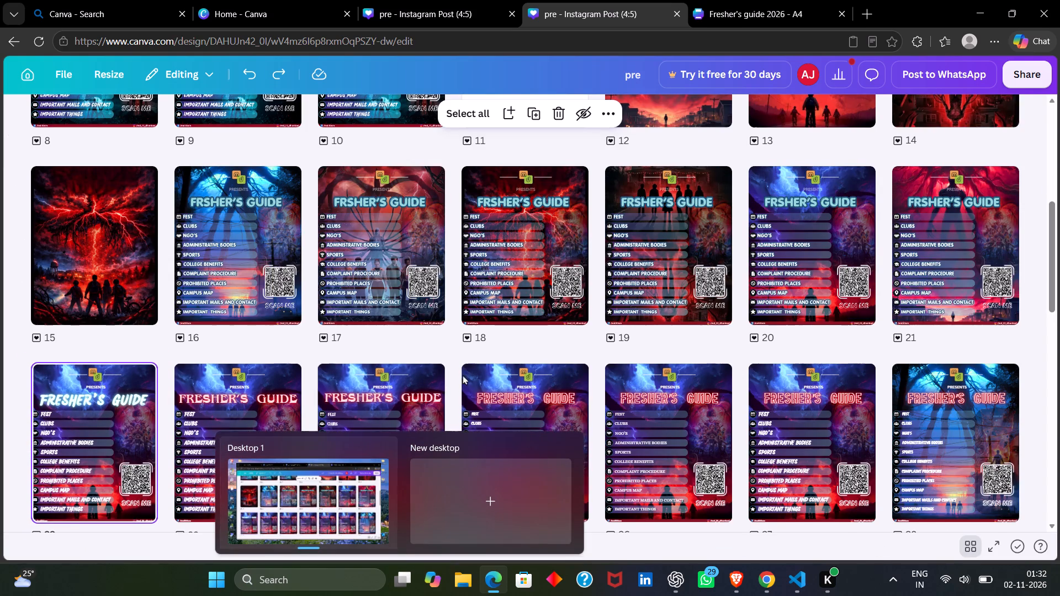
Move the purple storm poster from page 20 to page 21, after the red creature poster.
scroll(464, 375, down, 1)
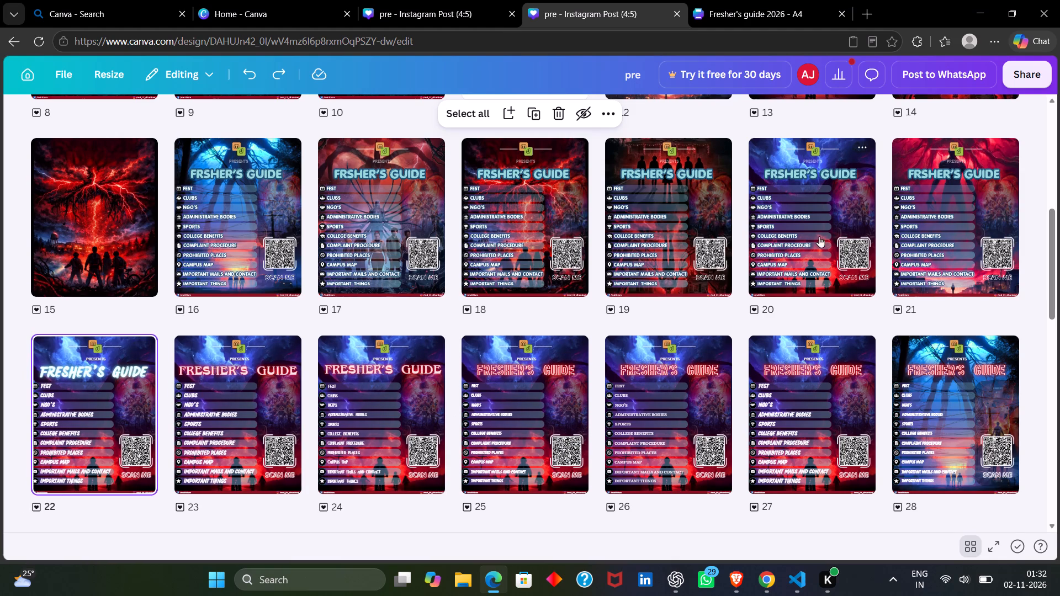
drag(785, 156, 967, 170)
drag(967, 170, 1006, 360)
Move the white-titled storm poster from page 22 to page 28, directly after the red-titled blue forest poster.
scroll(744, 323, down, 2)
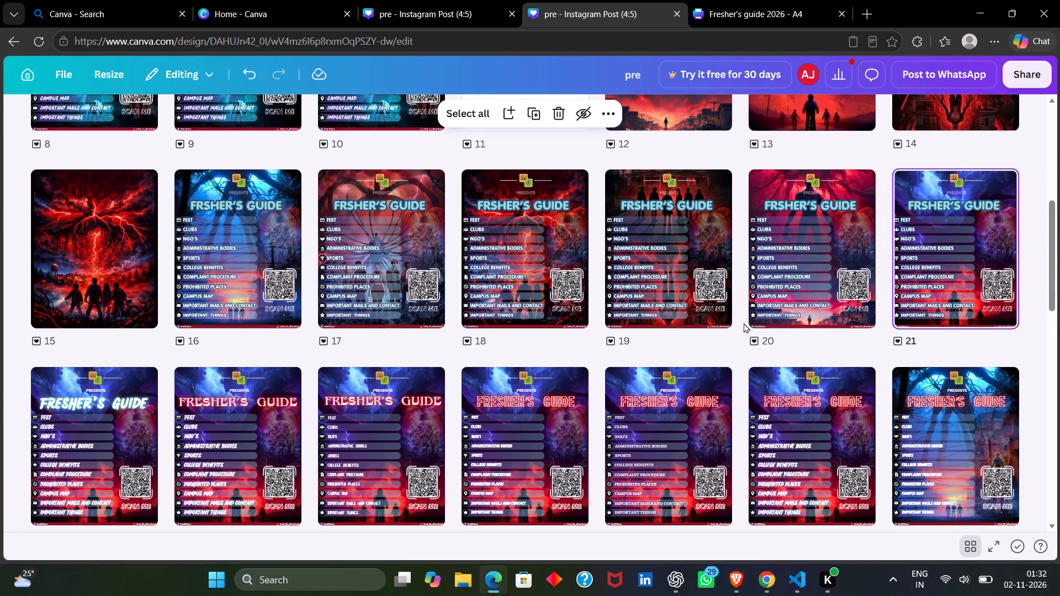
scroll(744, 323, down, 2)
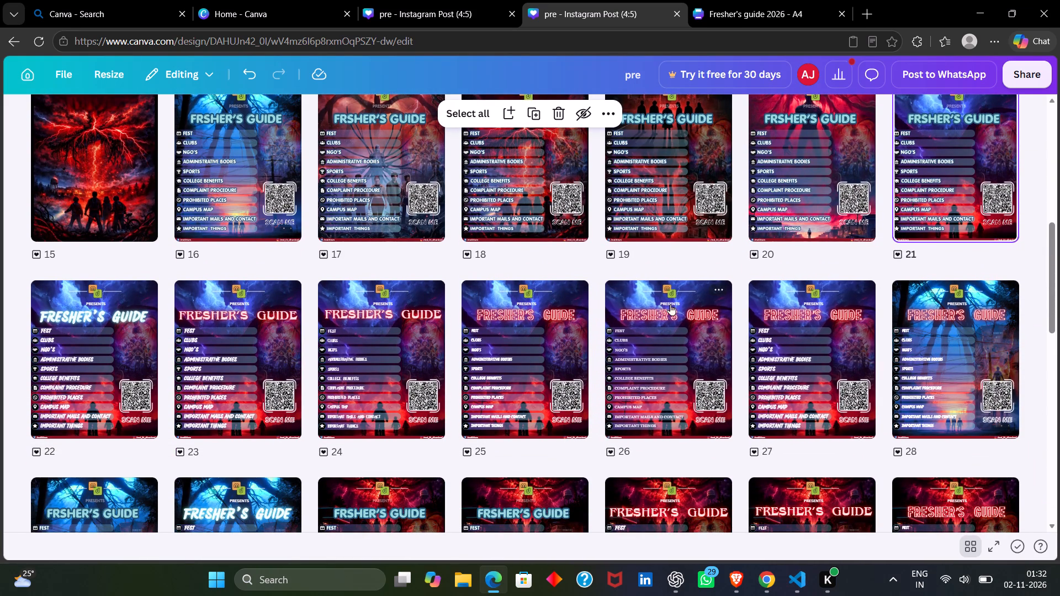
drag(129, 306, 948, 294)
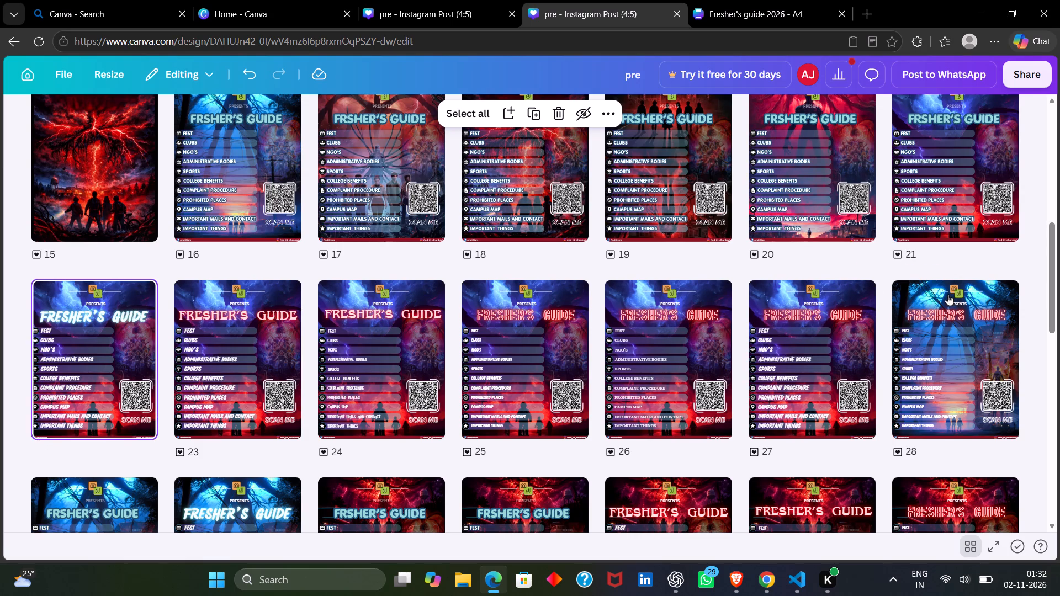
drag(948, 294, 1032, 305)
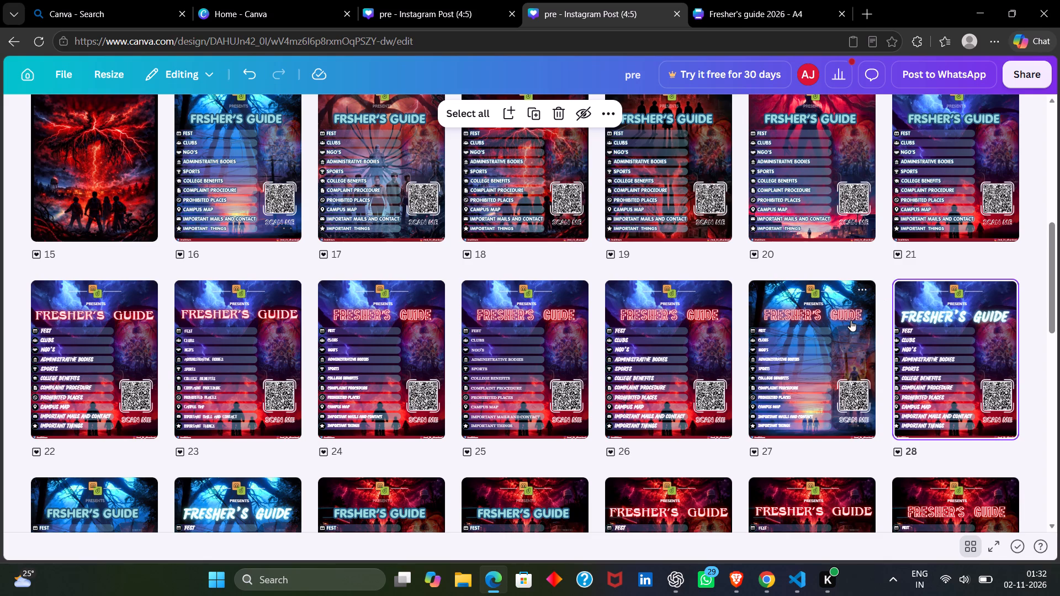
Move the outlined red-title storm poster with the bold italic list from page 26 to page 23.
drag(633, 290, 538, 289)
drag(538, 289, 174, 298)
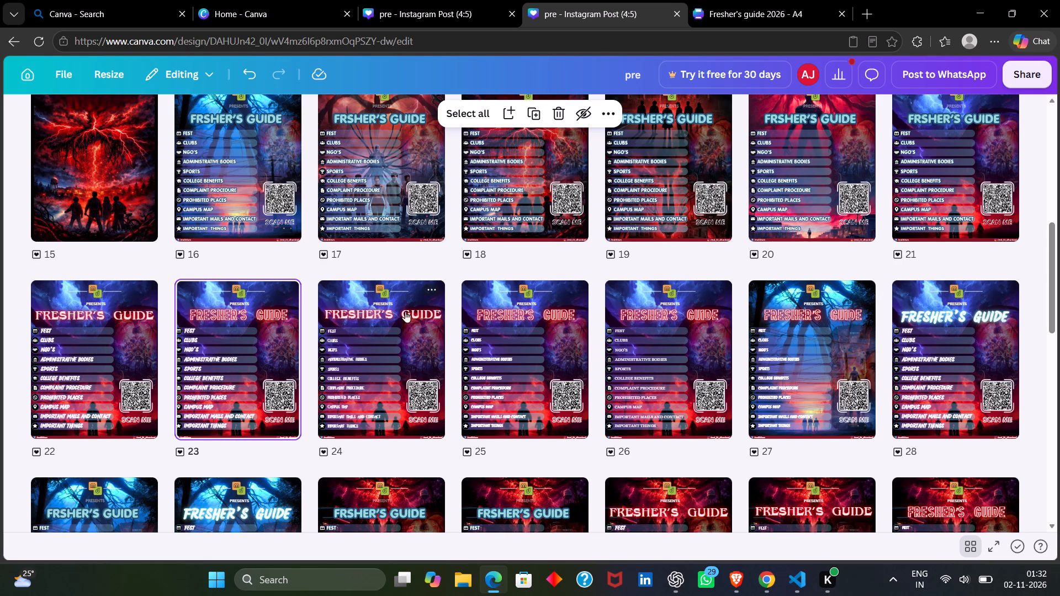
Open page 21 in the normal page view and delete the faint PRESENTS text above the blue title.
scroll(405, 311, up, 1)
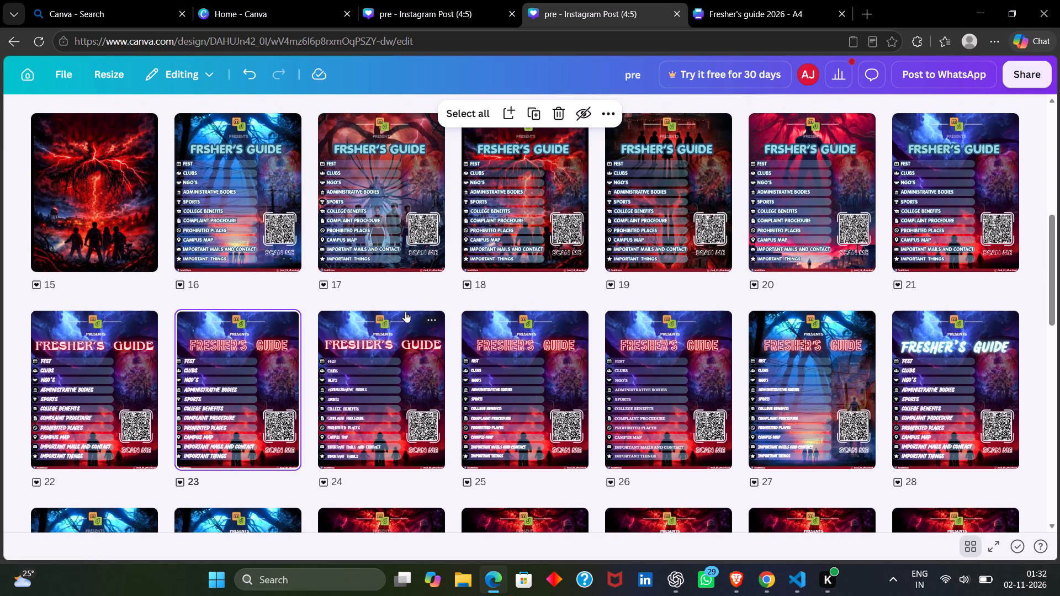
click(955, 204)
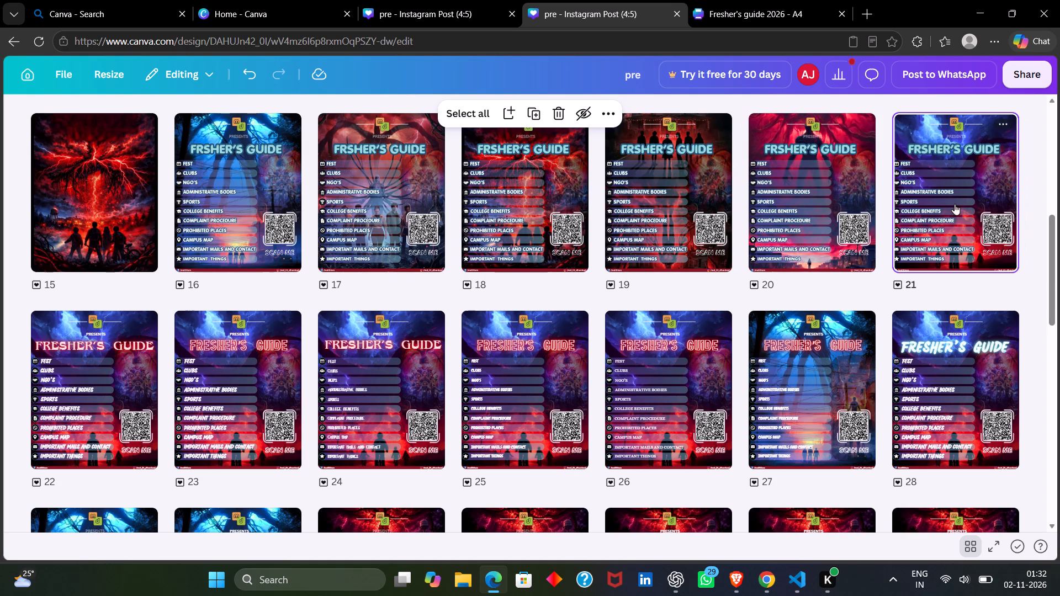
click(974, 550)
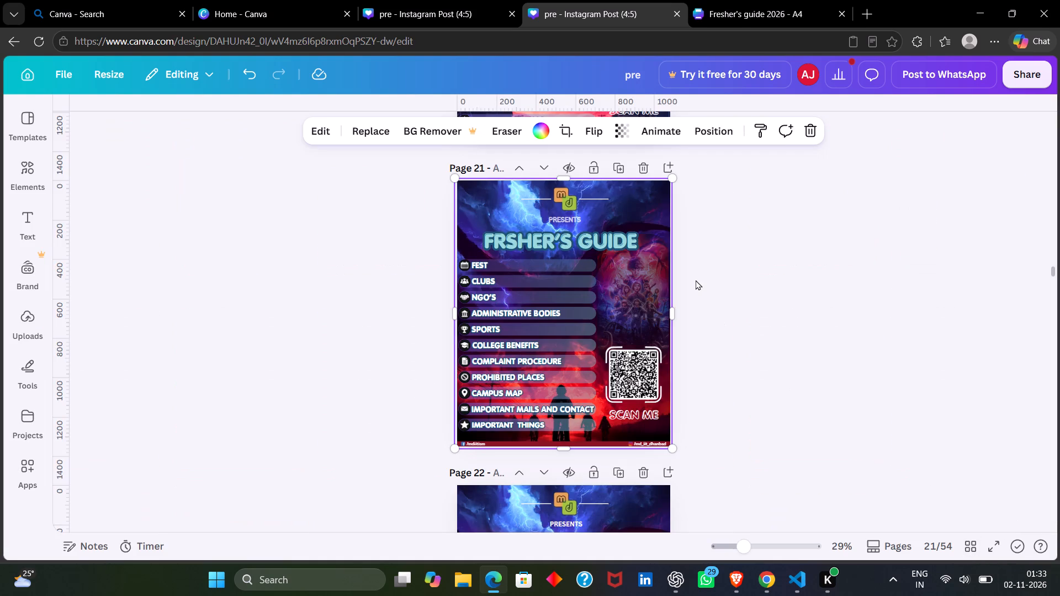
scroll(559, 280, down, 2)
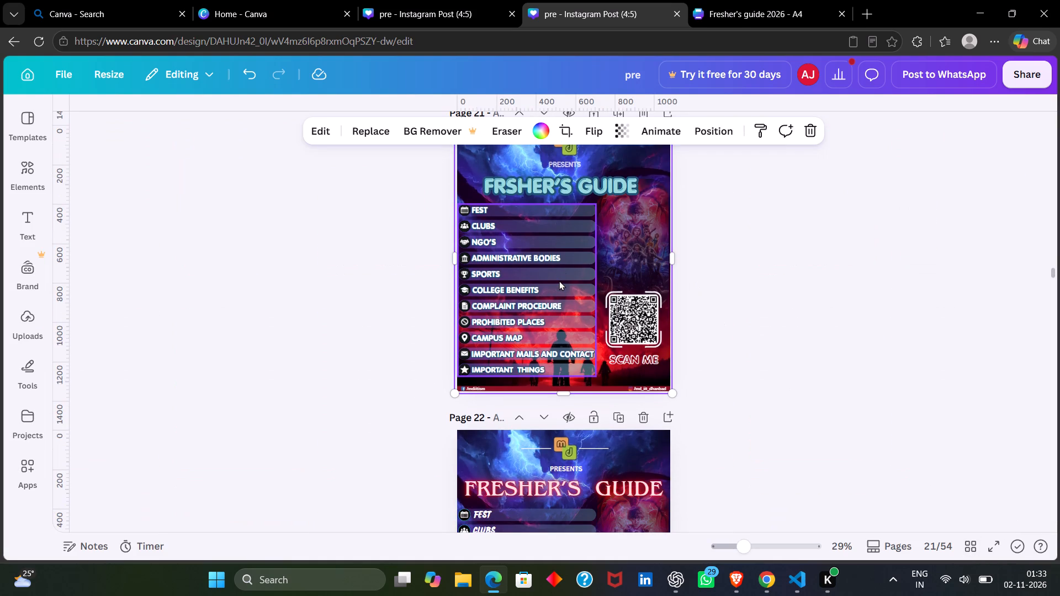
click(567, 162)
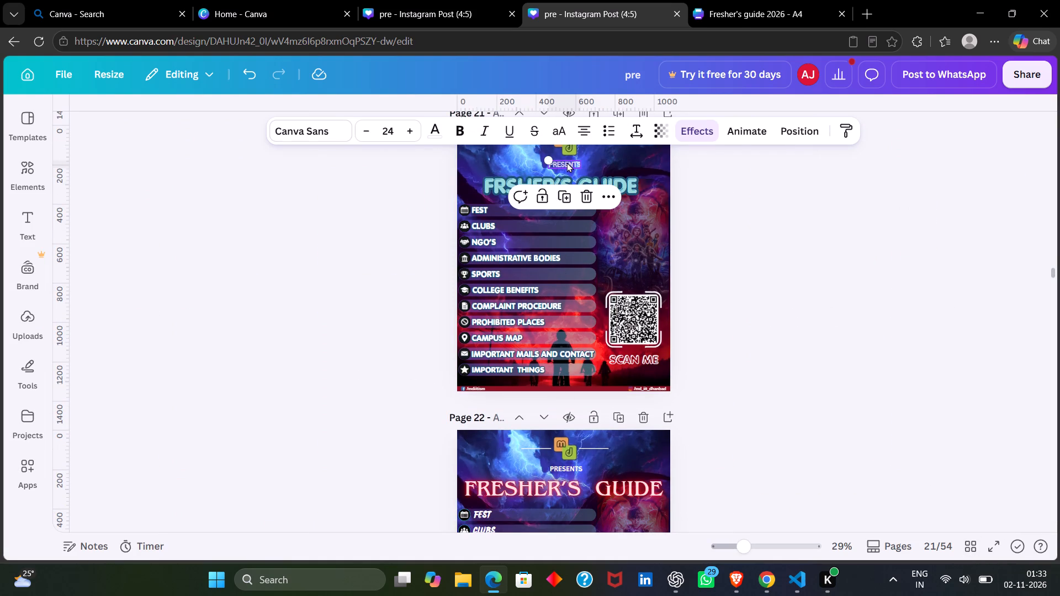
key(BackSpace)
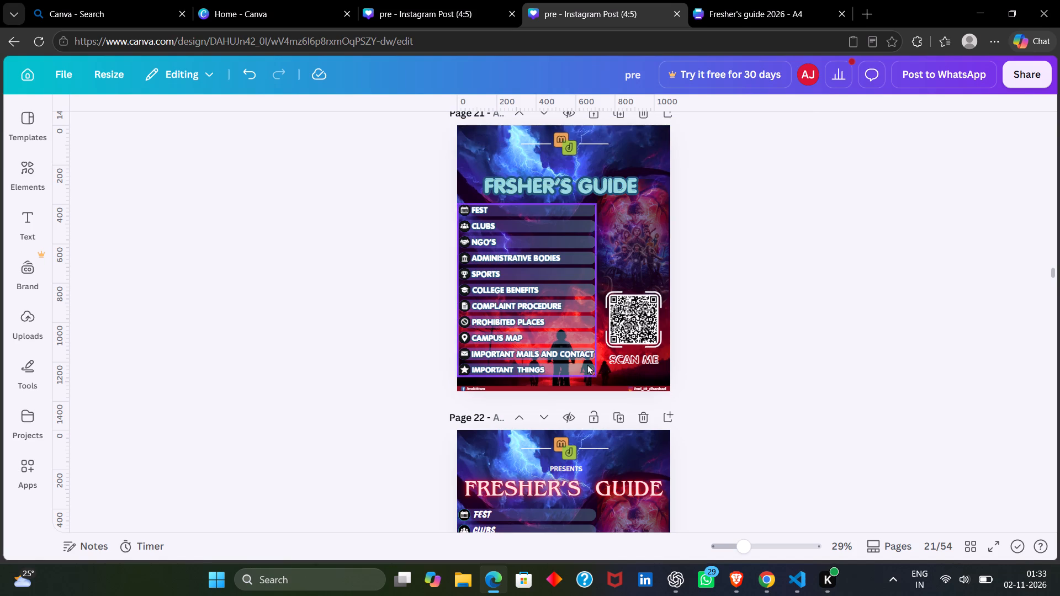
Duplicate the bold PRESENTS text from page 22 and place the copy on page 21, between the logo and the blue title.
click(559, 468)
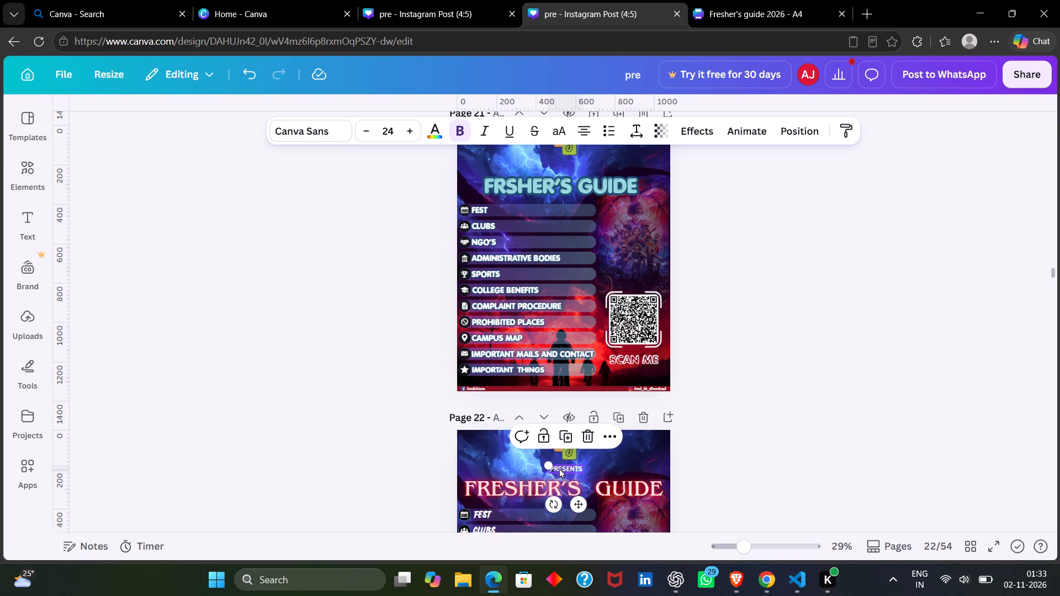
key(ctrl+d)
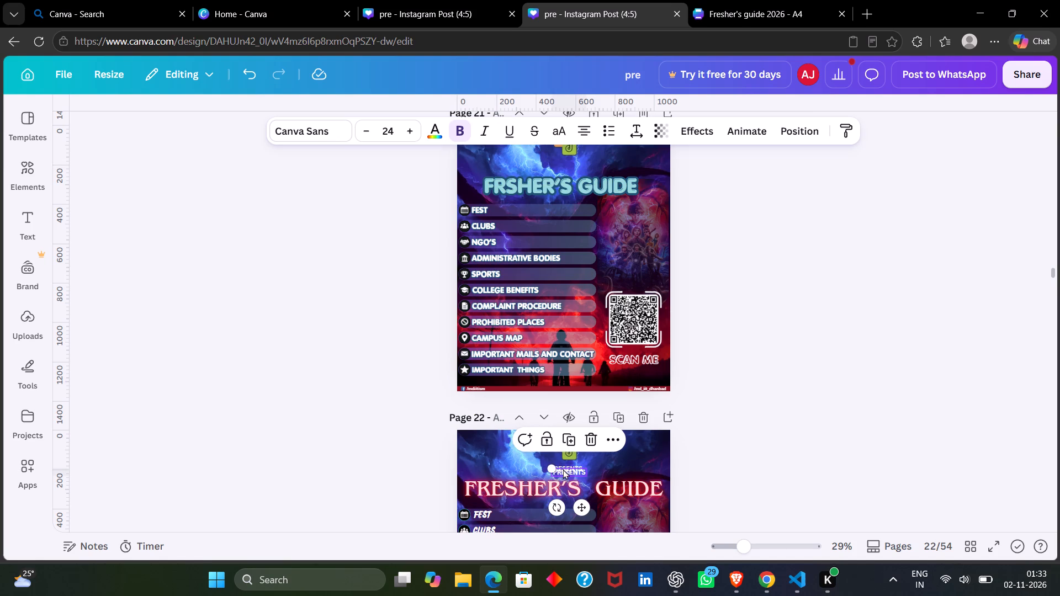
drag(563, 470, 561, 164)
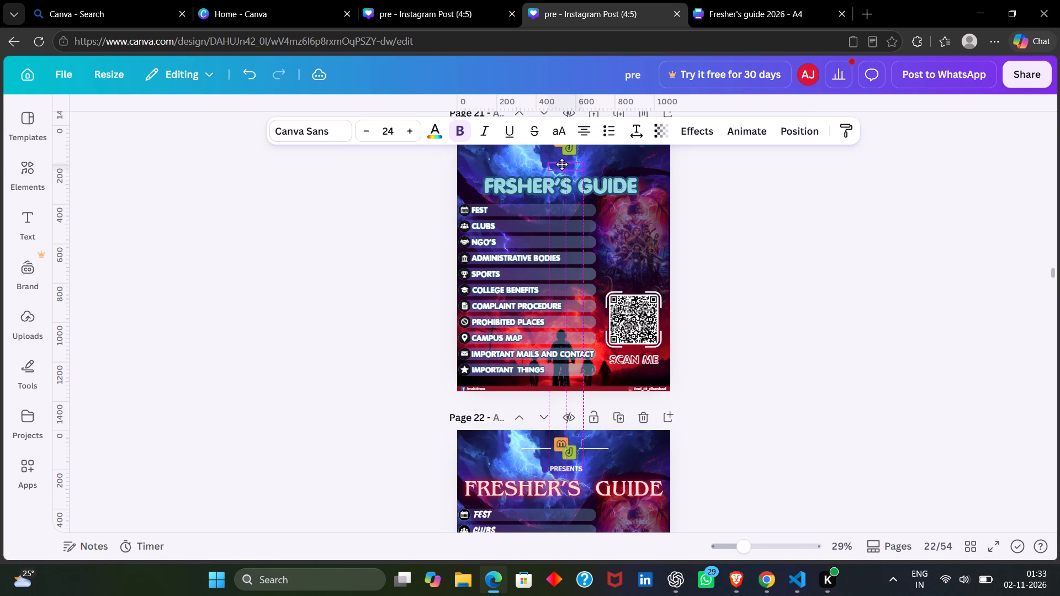
drag(561, 164, 562, 124)
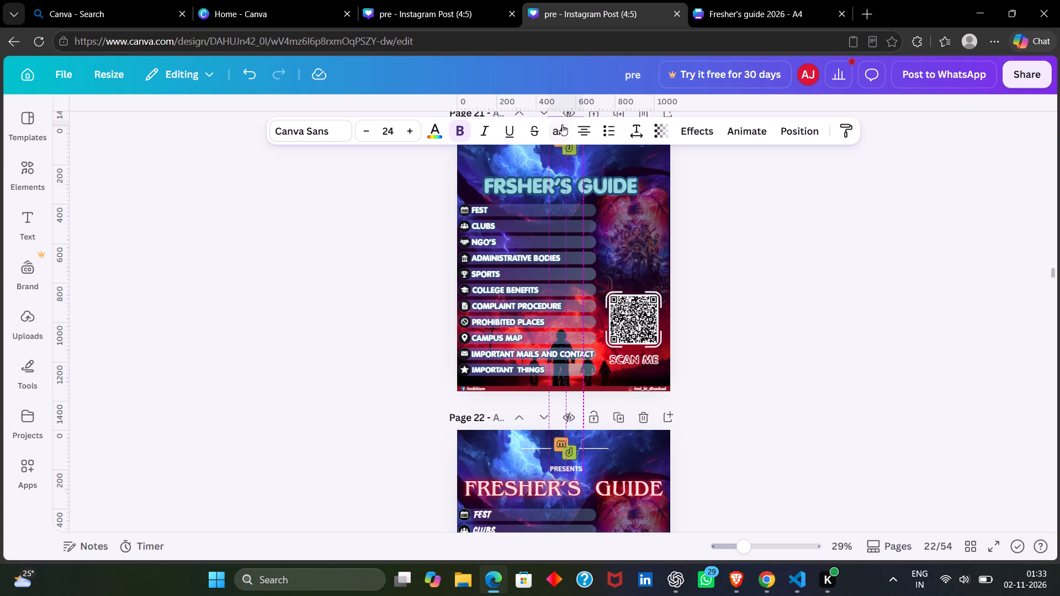
drag(562, 124, 562, 165)
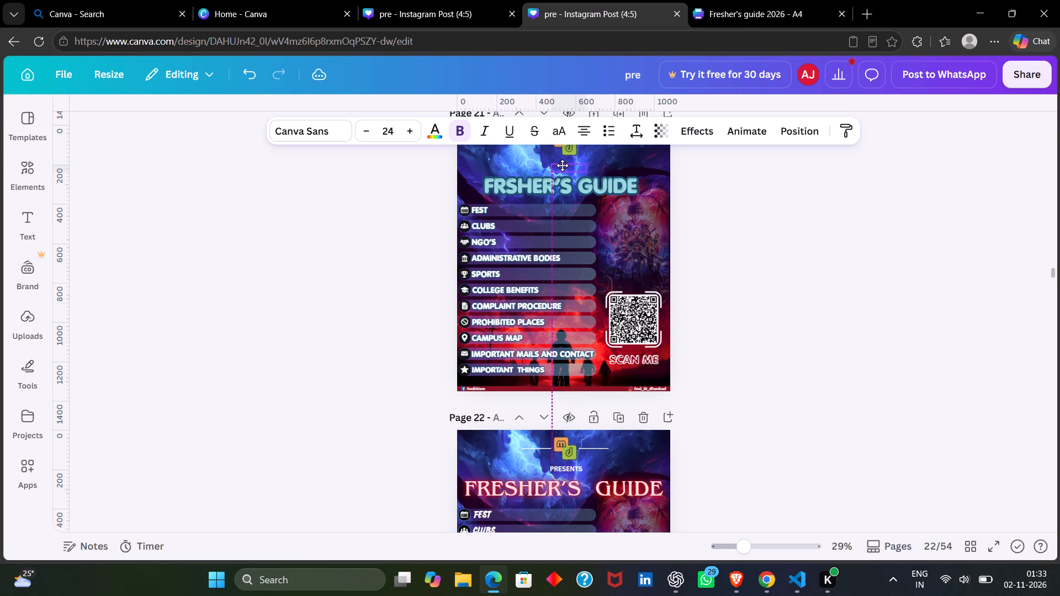
drag(562, 165, 561, 165)
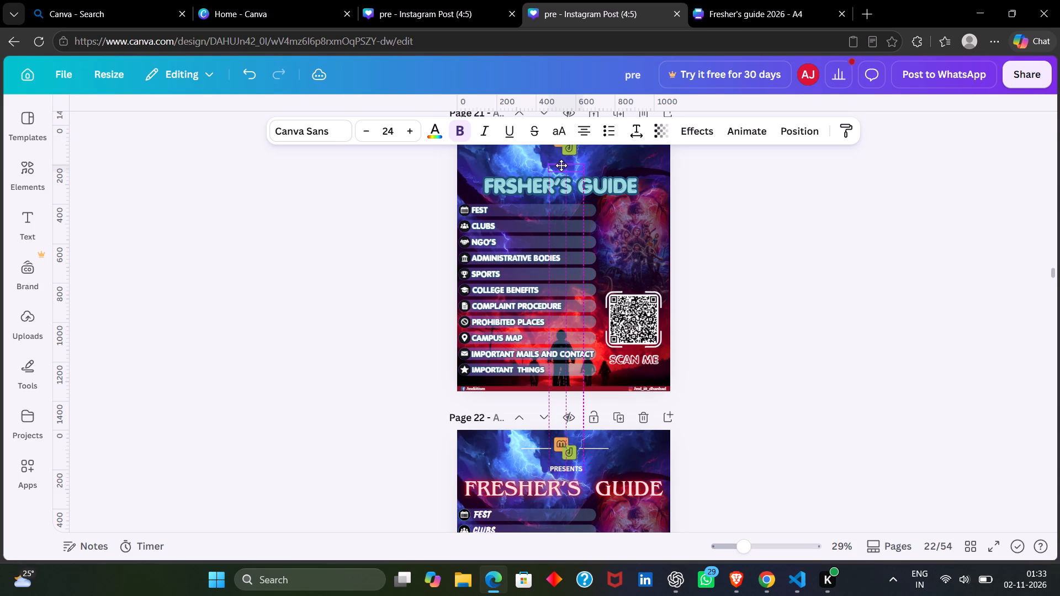
click(565, 164)
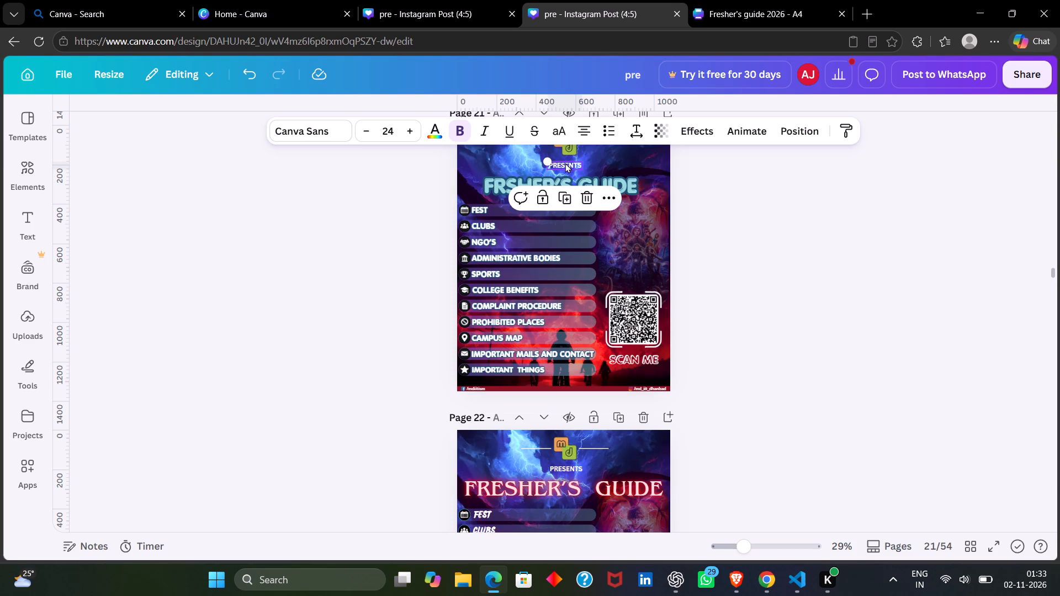
click(725, 215)
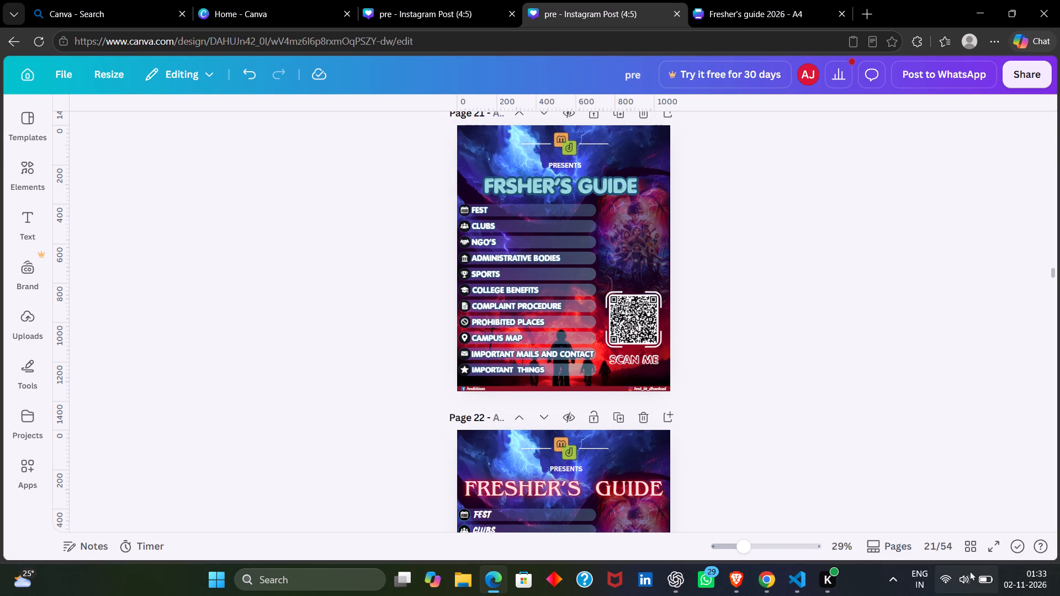
In the grid overview, move the red-titled blue forest poster from page 27 to page 21, directly after the red creature poster.
click(967, 549)
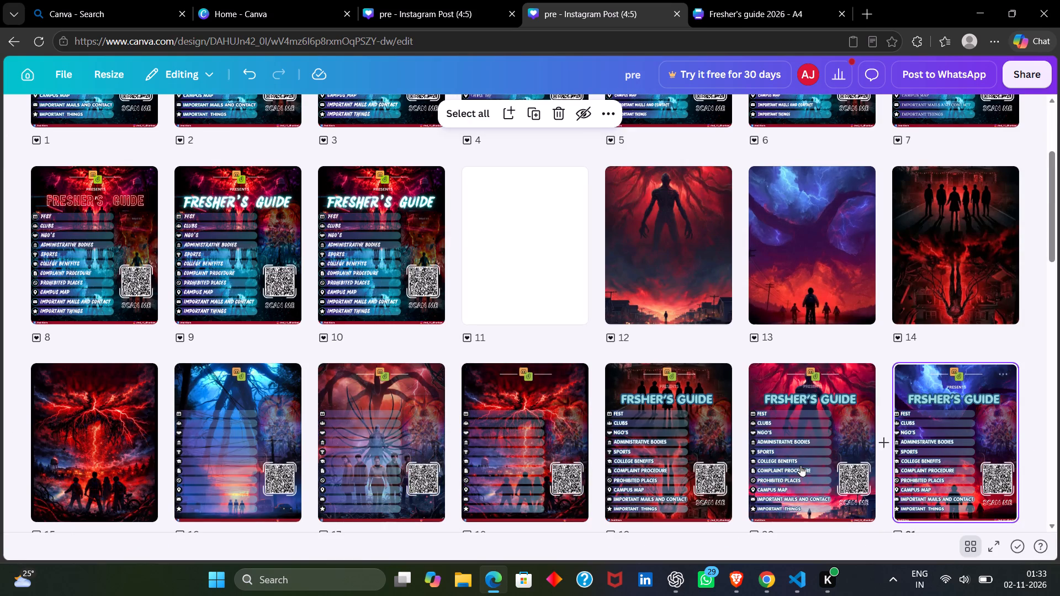
scroll(781, 465, down, 3)
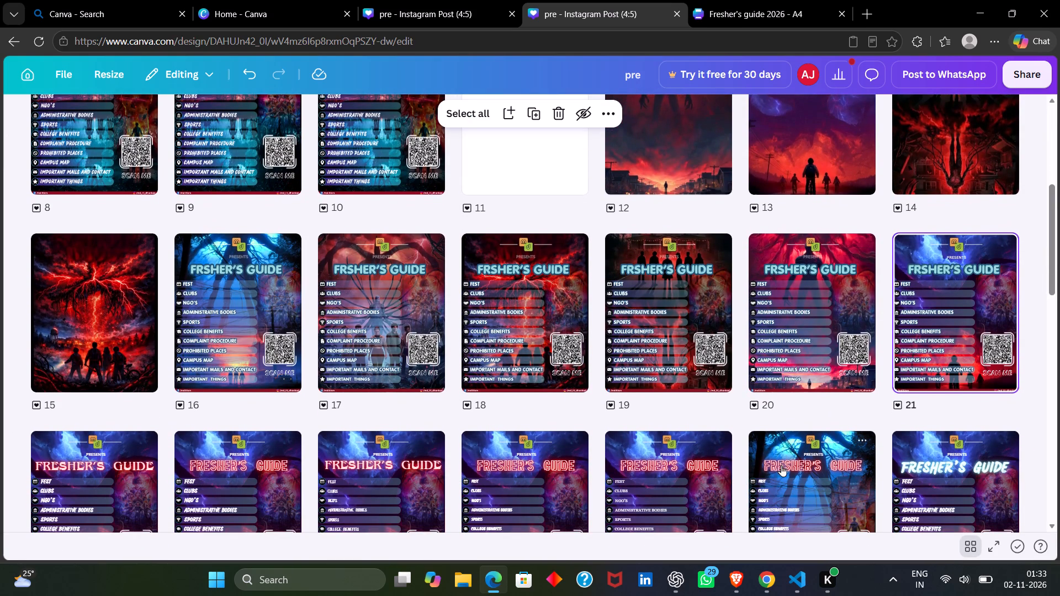
scroll(781, 465, down, 1)
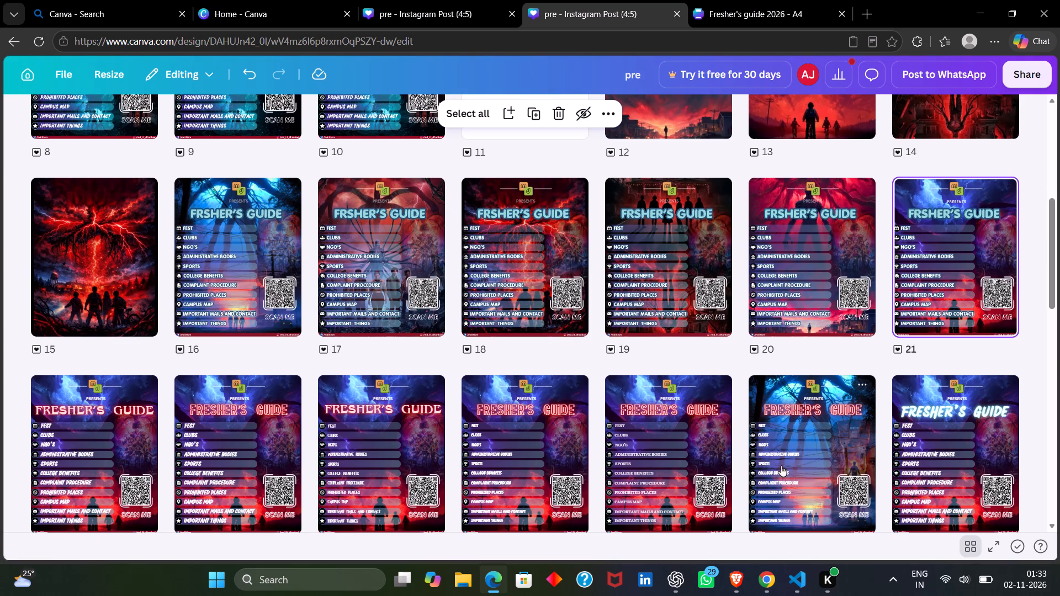
scroll(781, 465, down, 2)
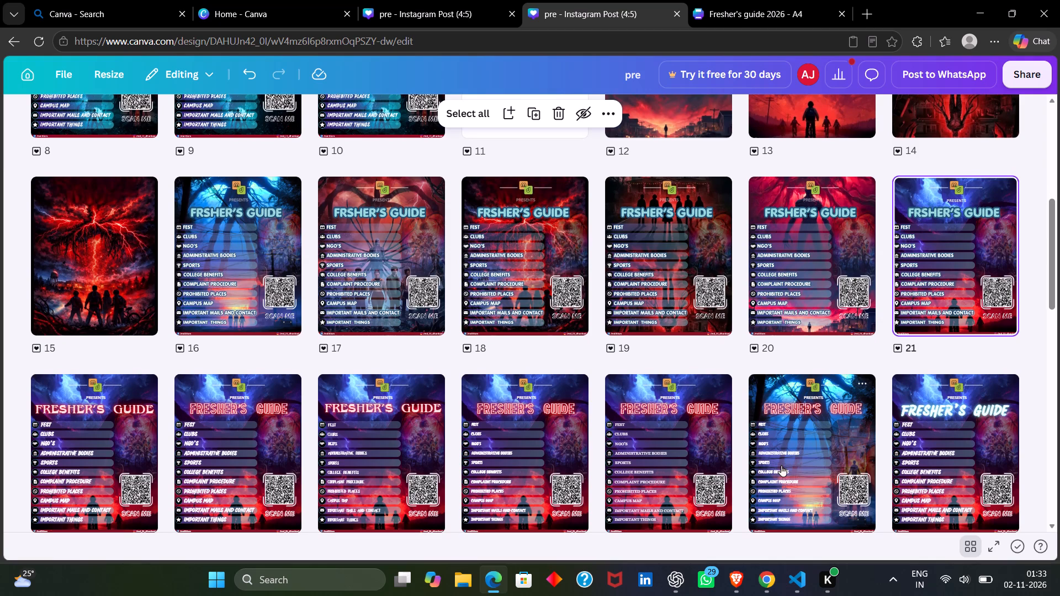
scroll(781, 465, down, 5)
scroll(822, 411, down, 2)
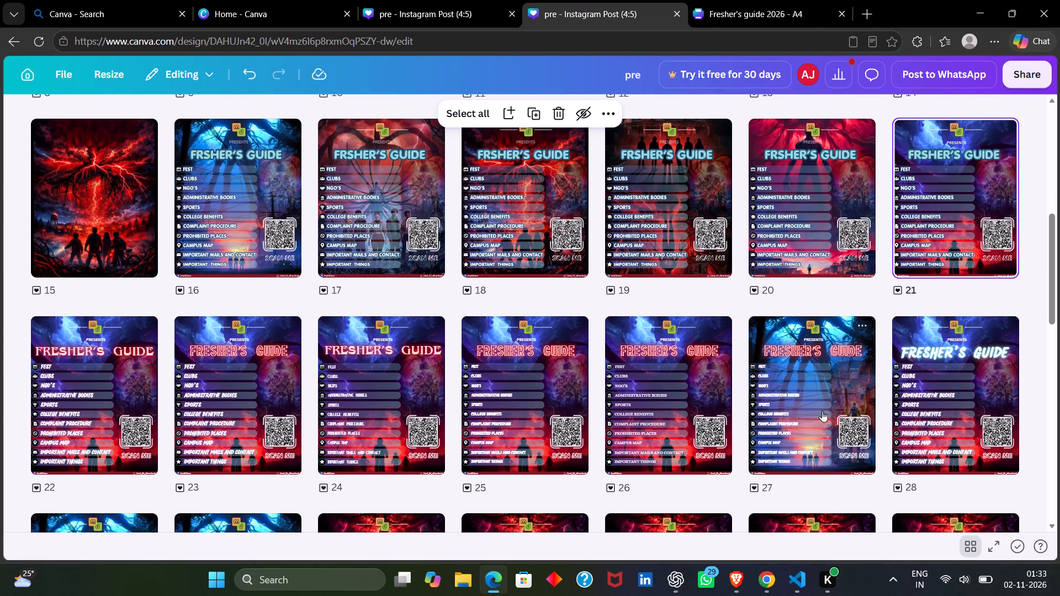
scroll(822, 411, down, 2)
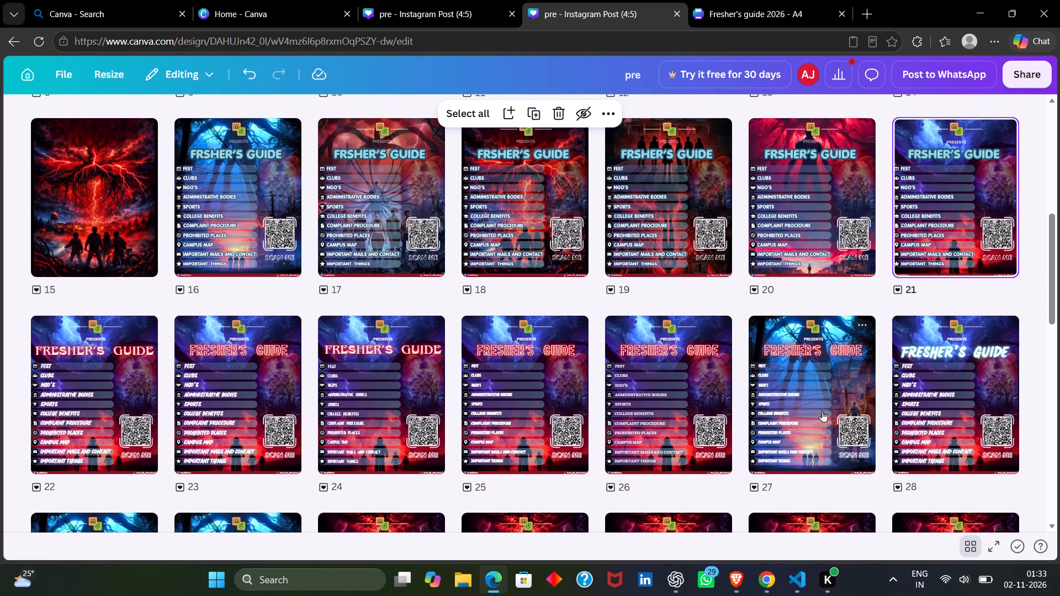
scroll(822, 411, down, 1)
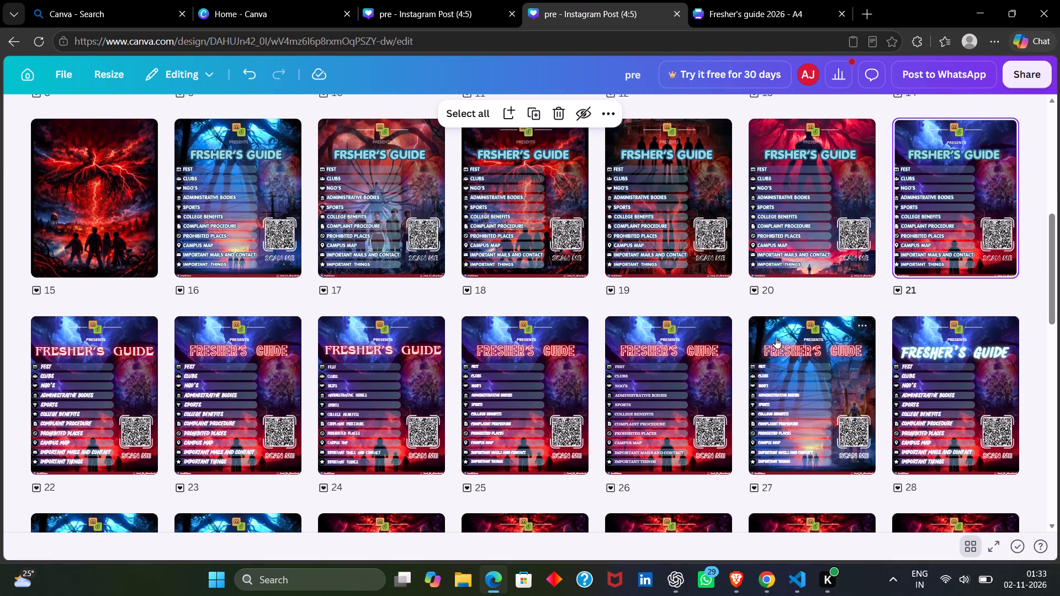
scroll(776, 337, up, 1)
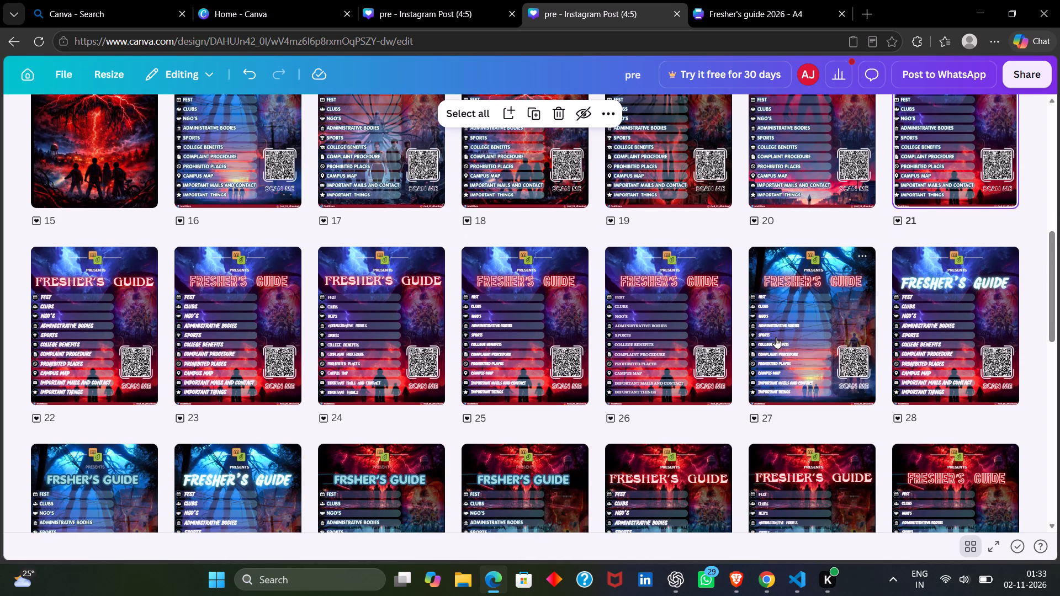
scroll(776, 337, up, 2)
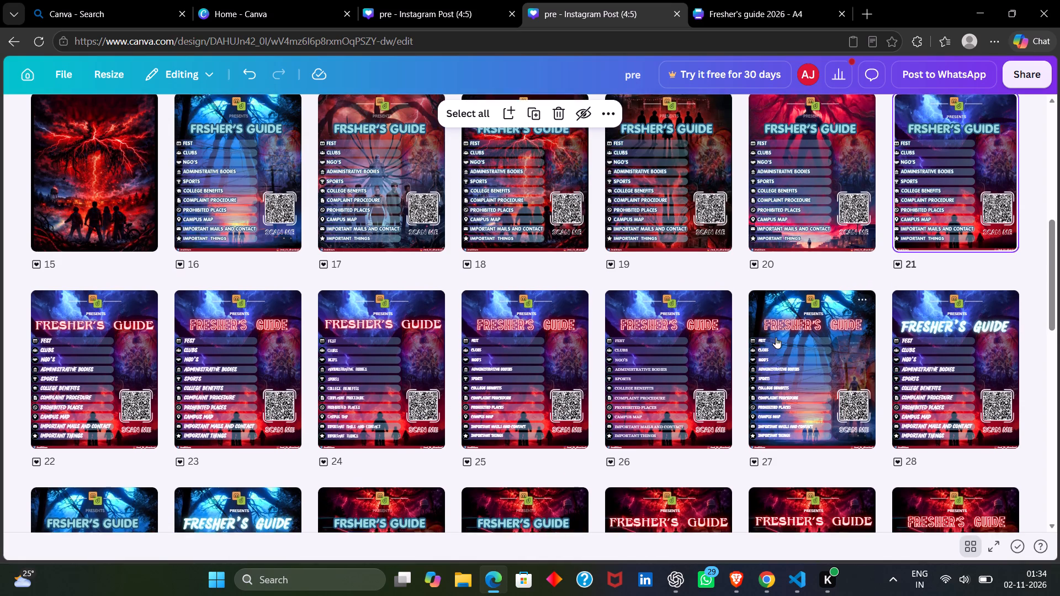
scroll(776, 337, up, 1)
drag(776, 337, 825, 262)
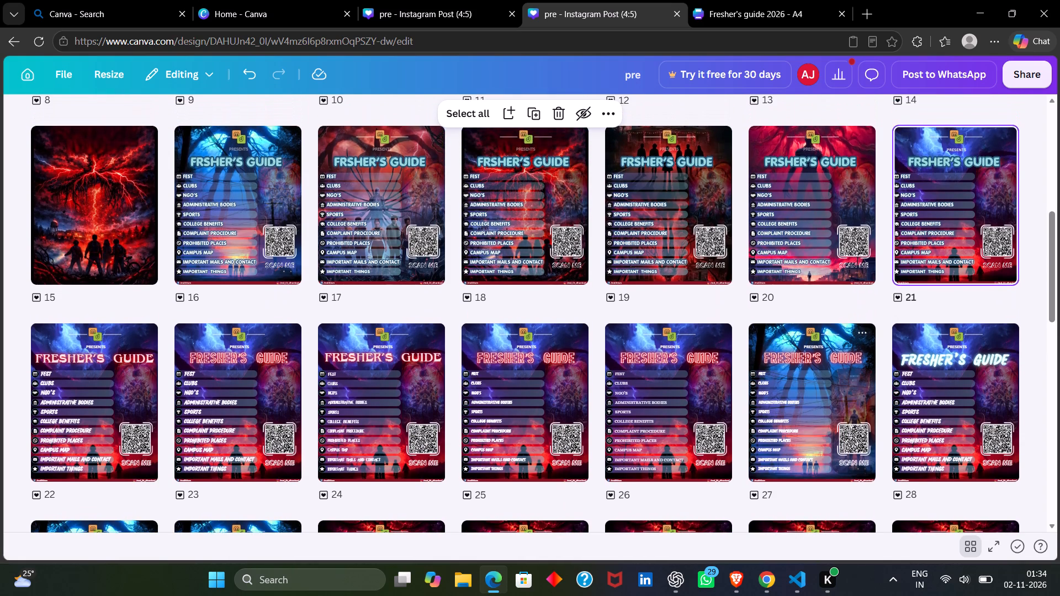
drag(825, 262, 876, 323)
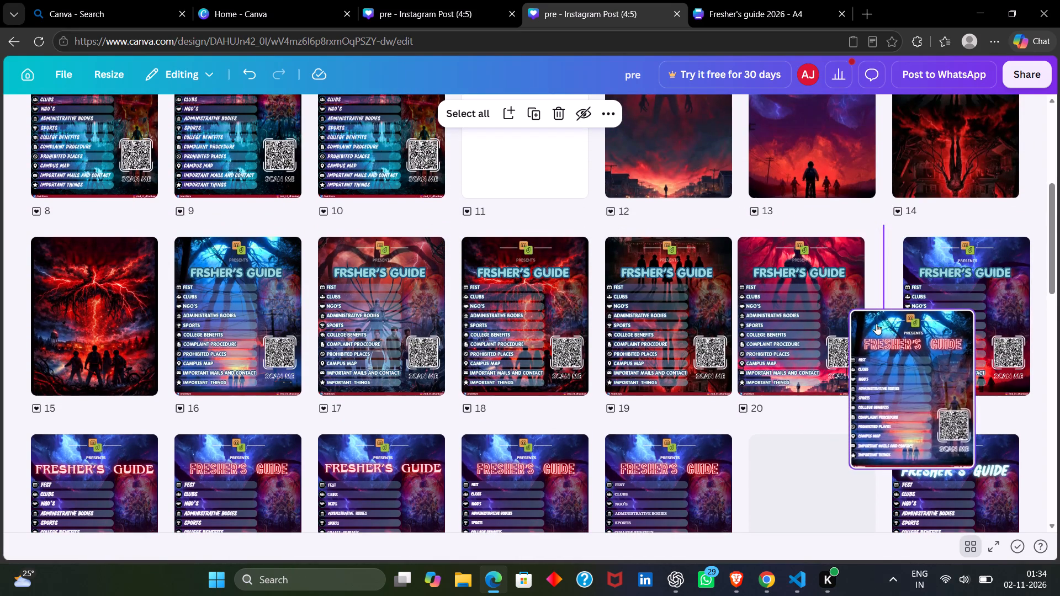
Return to the normal page view and examine the posters on pages 21 and 22.
scroll(876, 323, down, 2)
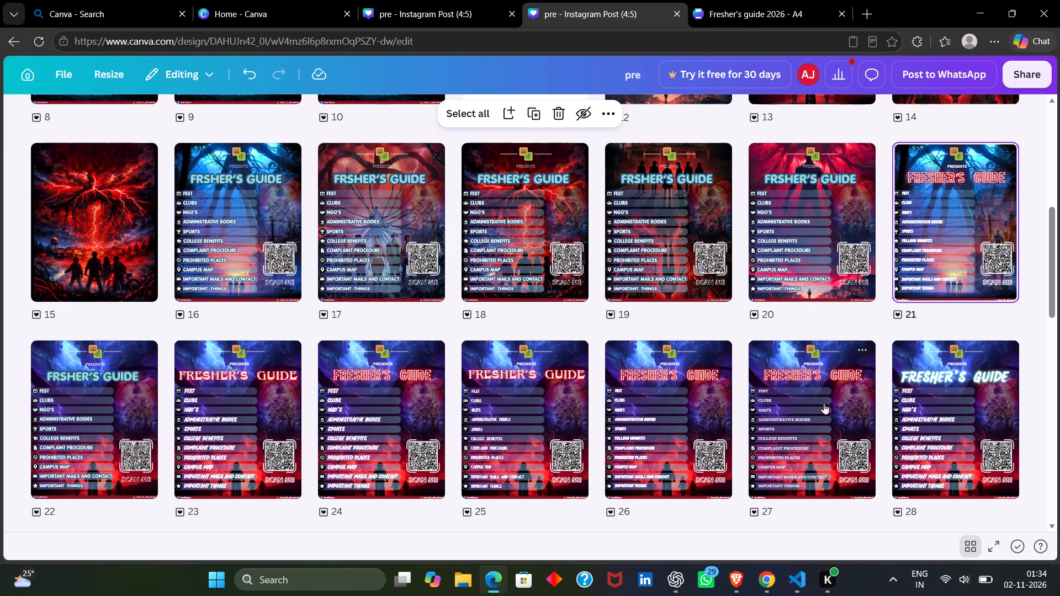
click(965, 543)
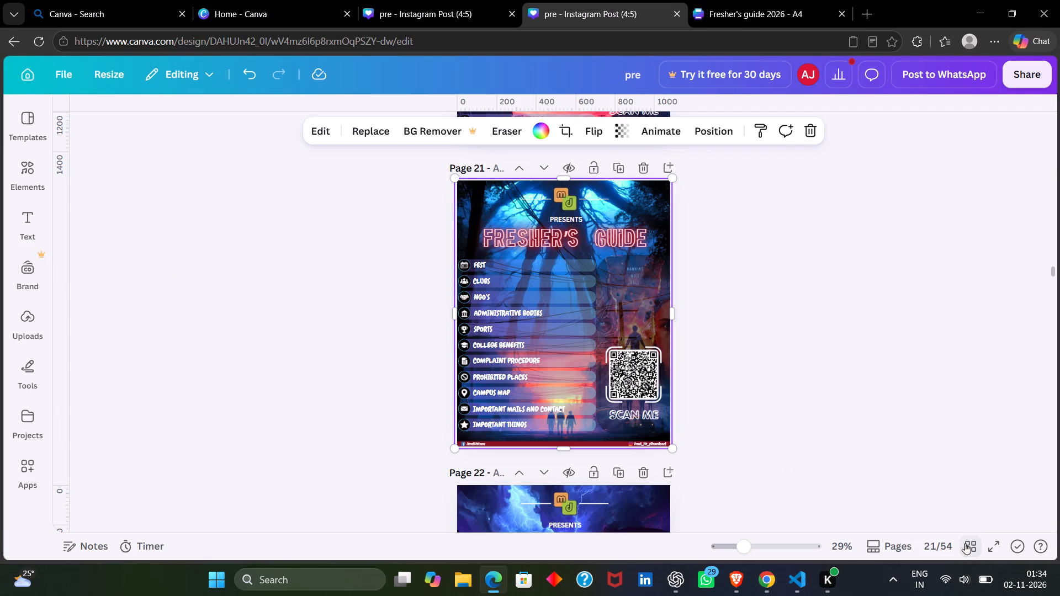
scroll(847, 406, down, 1)
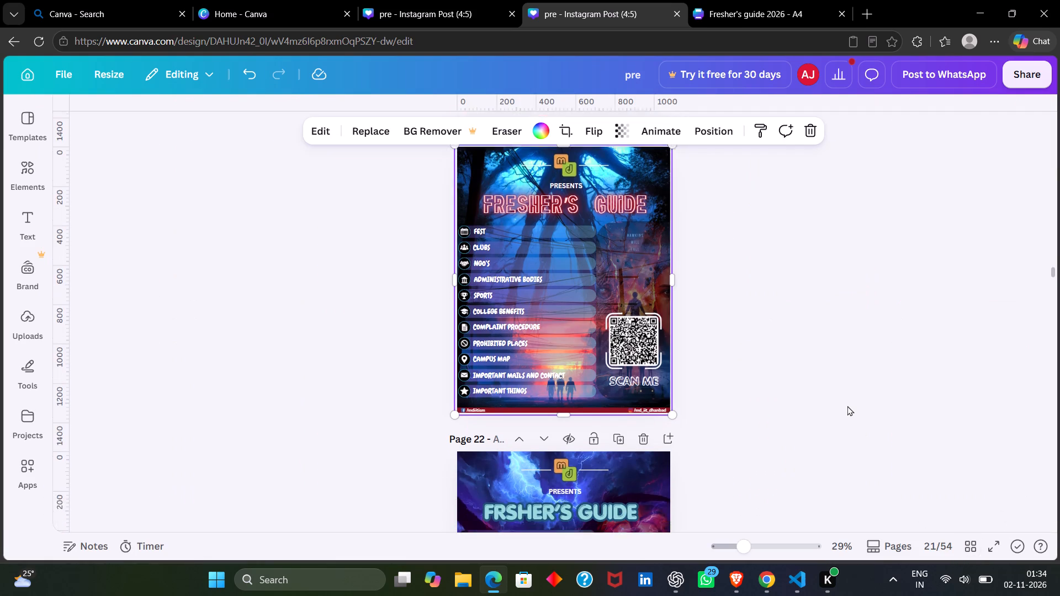
scroll(847, 406, down, 1)
scroll(847, 406, up, 2)
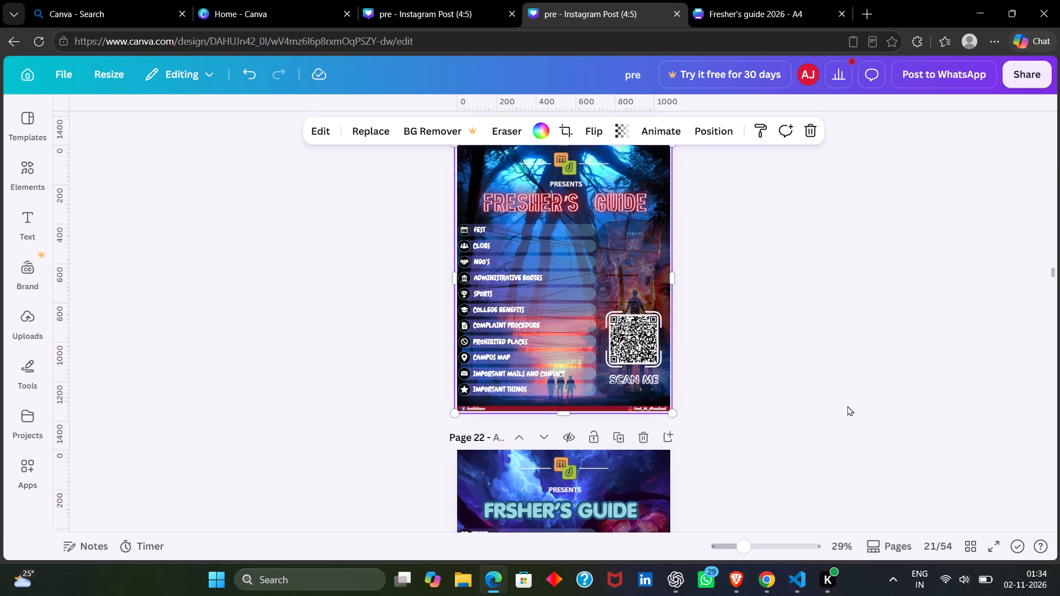
scroll(847, 406, down, 4)
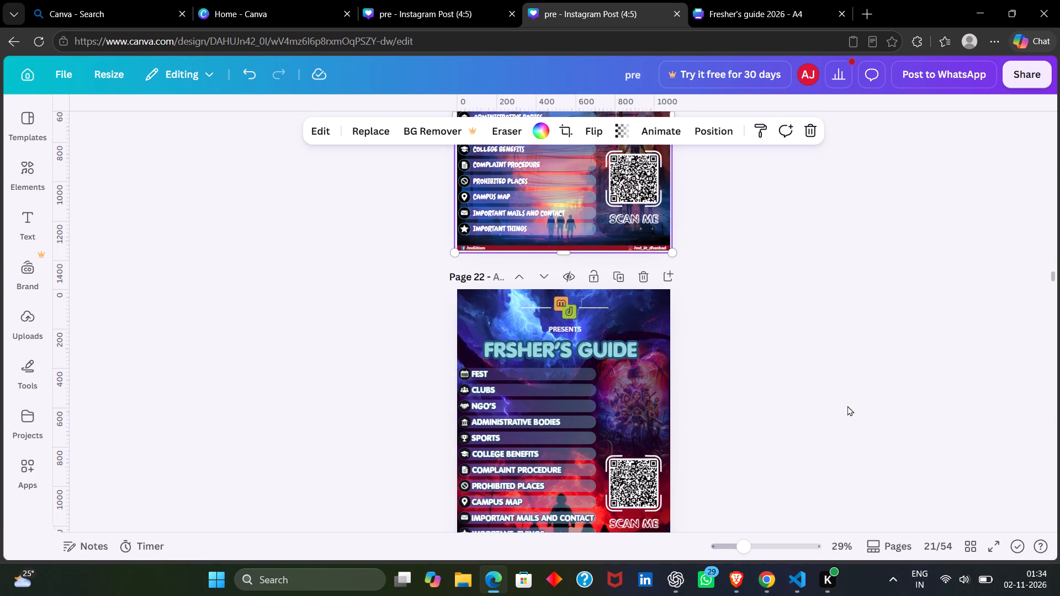
scroll(847, 406, down, 2)
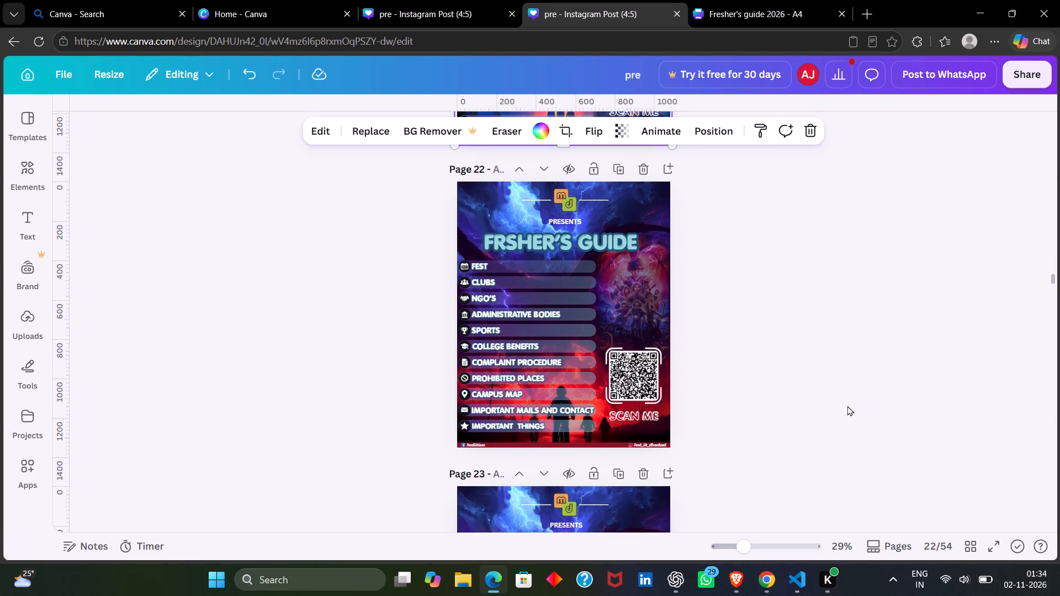
Download pages 22-28 of the design as PNG files at high quality.
click(1018, 71)
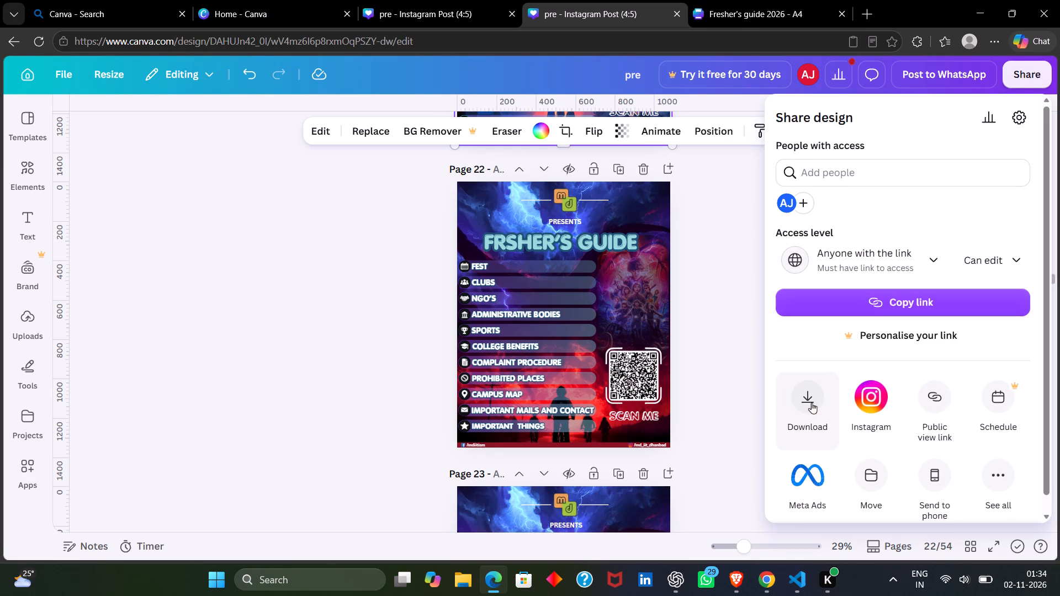
click(812, 402)
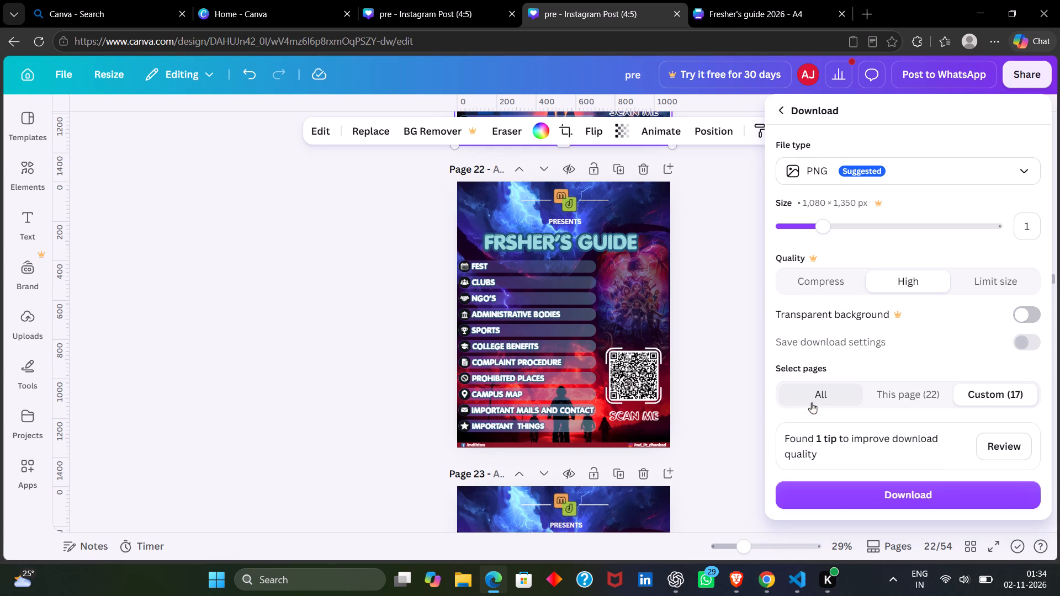
scroll(949, 376, down, 1)
click(985, 396)
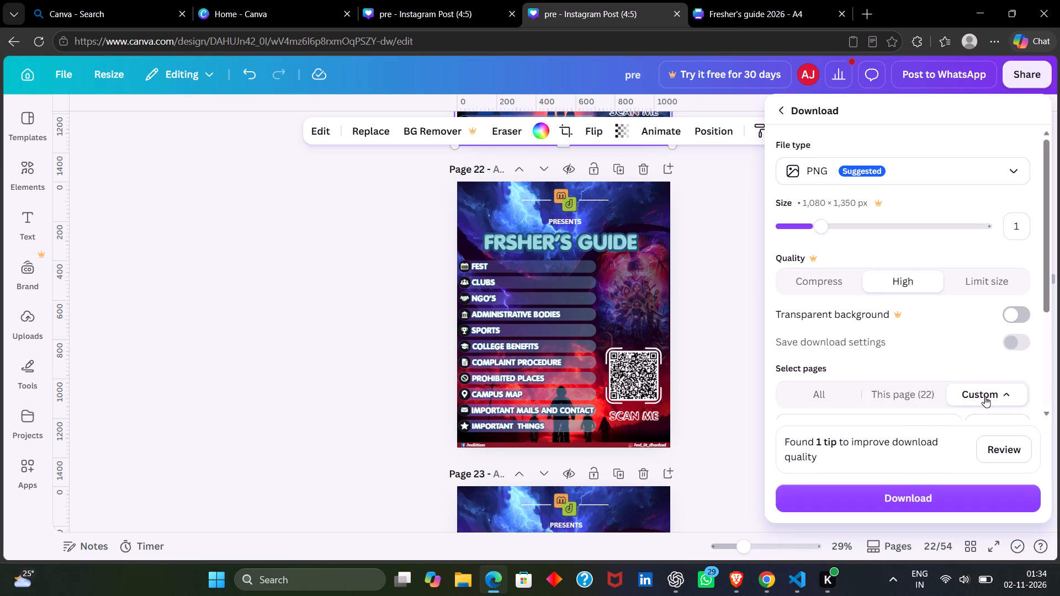
click(942, 416)
key(BackSpace)
key(BackSpace)
key(BackSpace)
key(BackSpace)
key(BackSpace)
key(BackSpace)
key(BackSpace)
key(BackSpace)
key(BackSpace)
key(BackSpace)
key(BackSpace)
key(BackSpace)
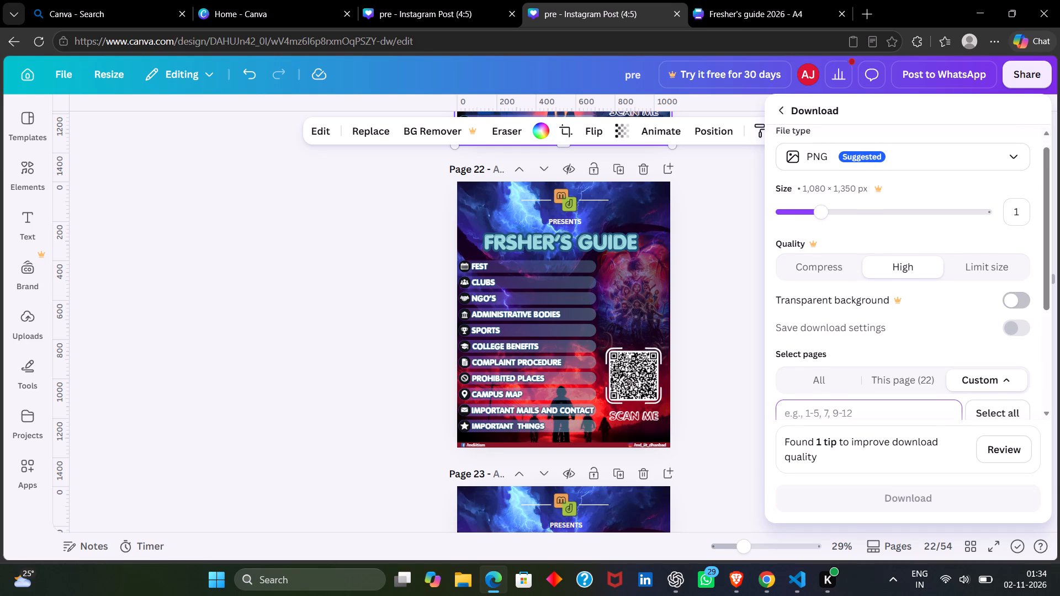
text(22-28)
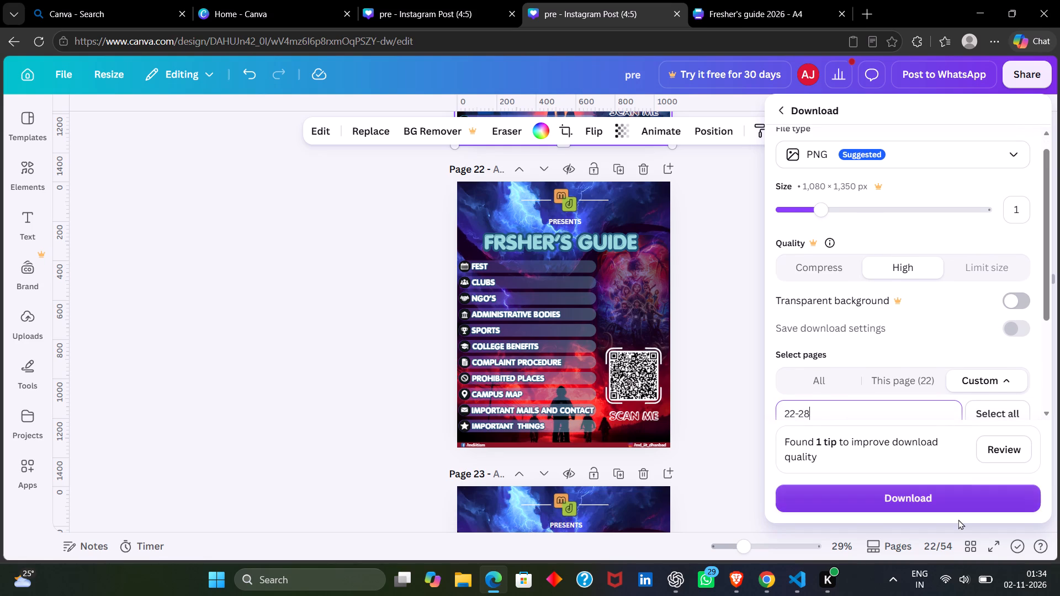
click(934, 496)
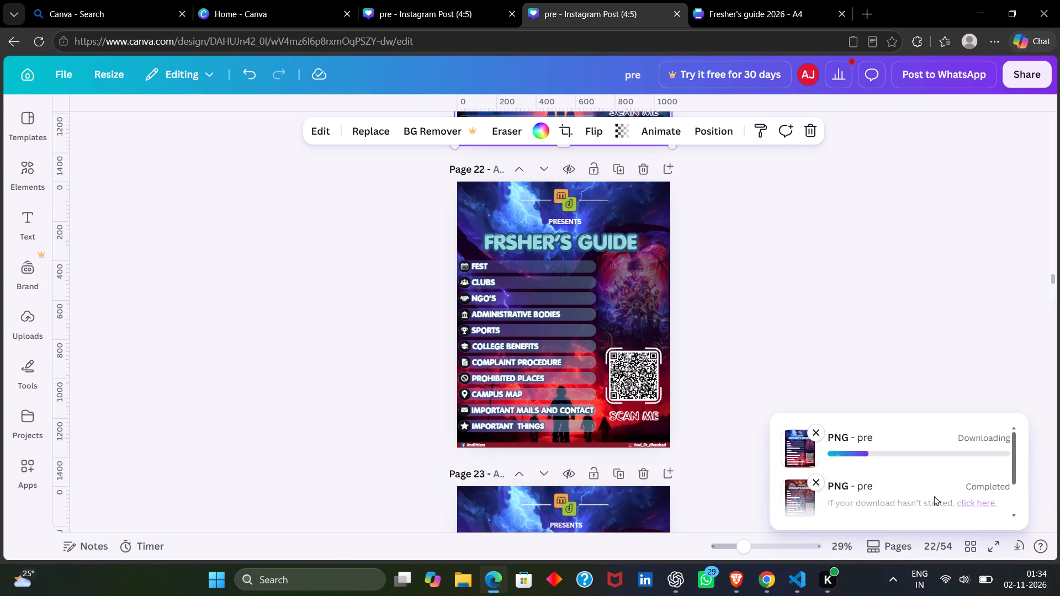
Switch to File Explorer and open the Downloads folder.
click(453, 577)
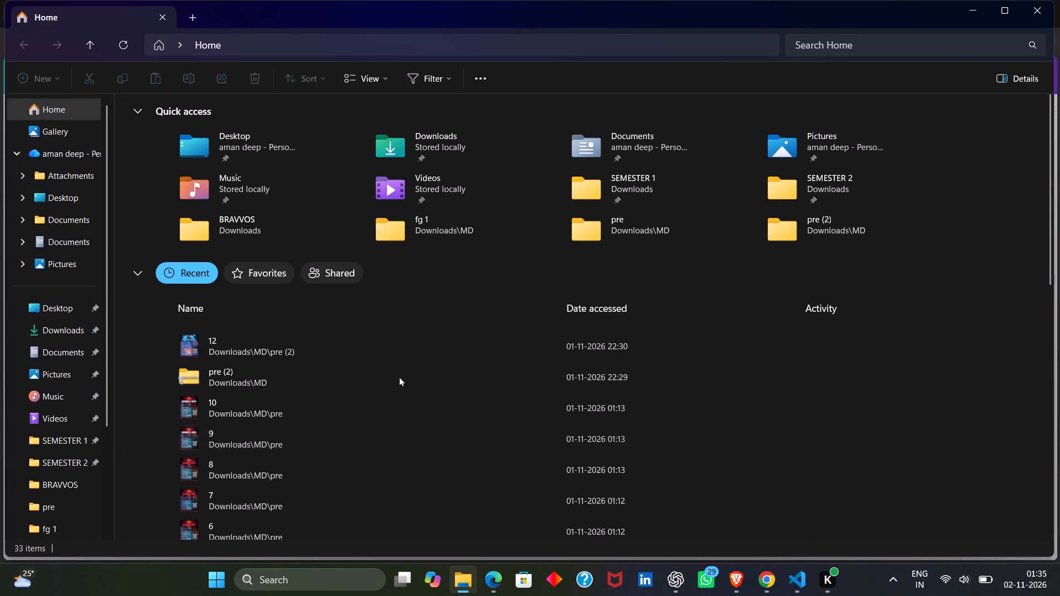
double_click(414, 135)
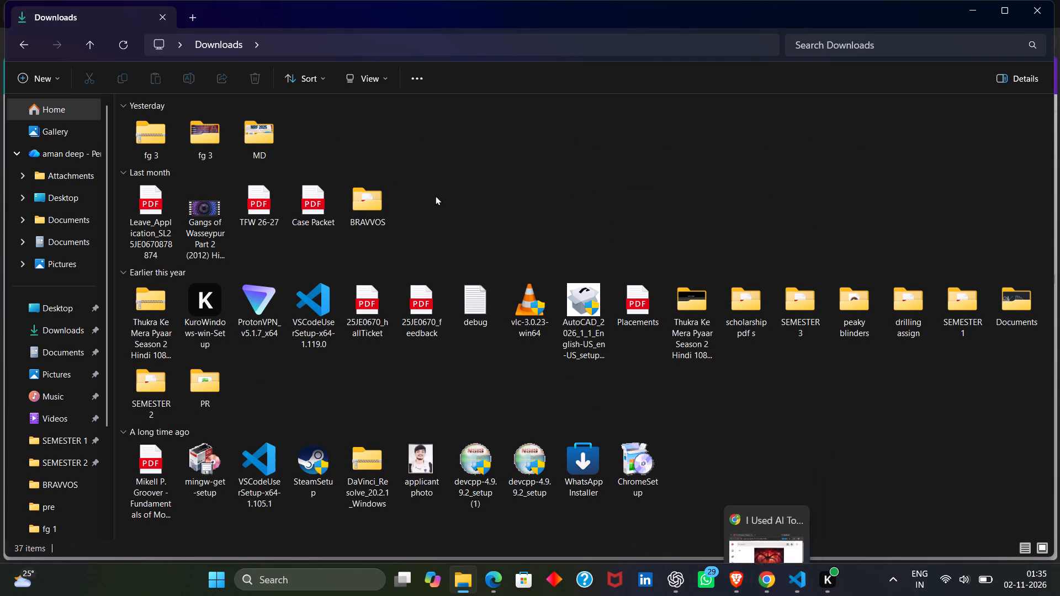
Rename the newly downloaded "pre" zip archive in Downloads as "fg 4".
scroll(434, 196, up, 6)
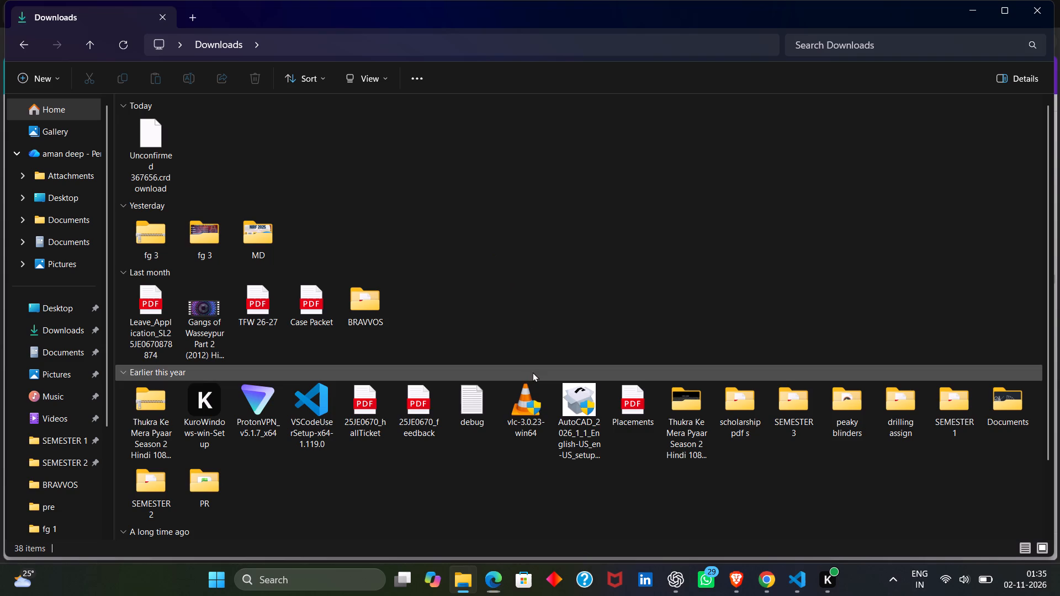
scroll(533, 372, right, 2)
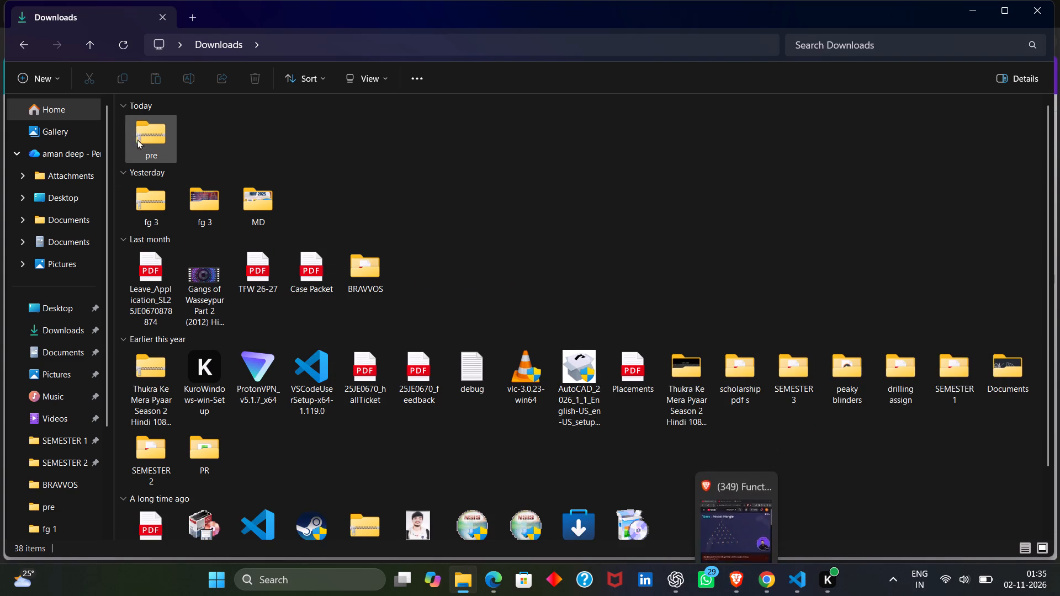
click(149, 138)
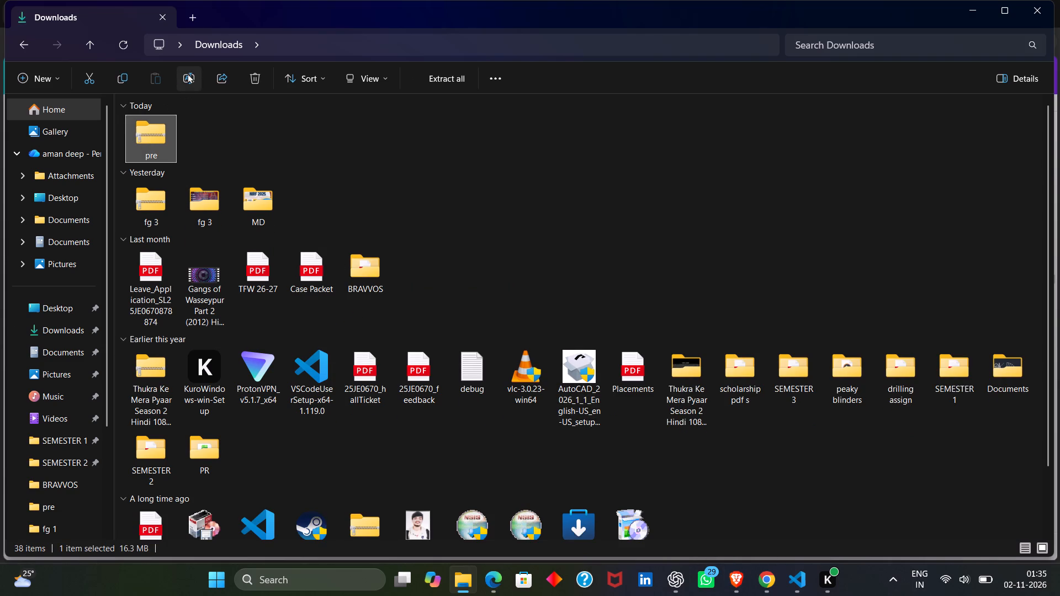
click(188, 73)
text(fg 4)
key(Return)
Extract the fg 4 archive into an "fg 4" folder inside Downloads, showing the extracted files when complete.
click(417, 79)
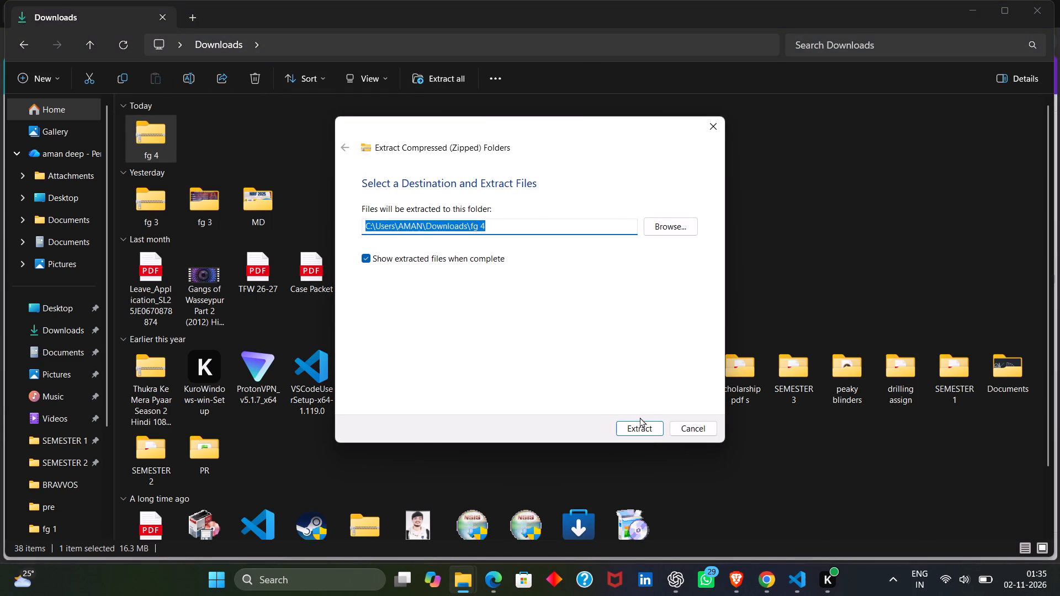
click(637, 427)
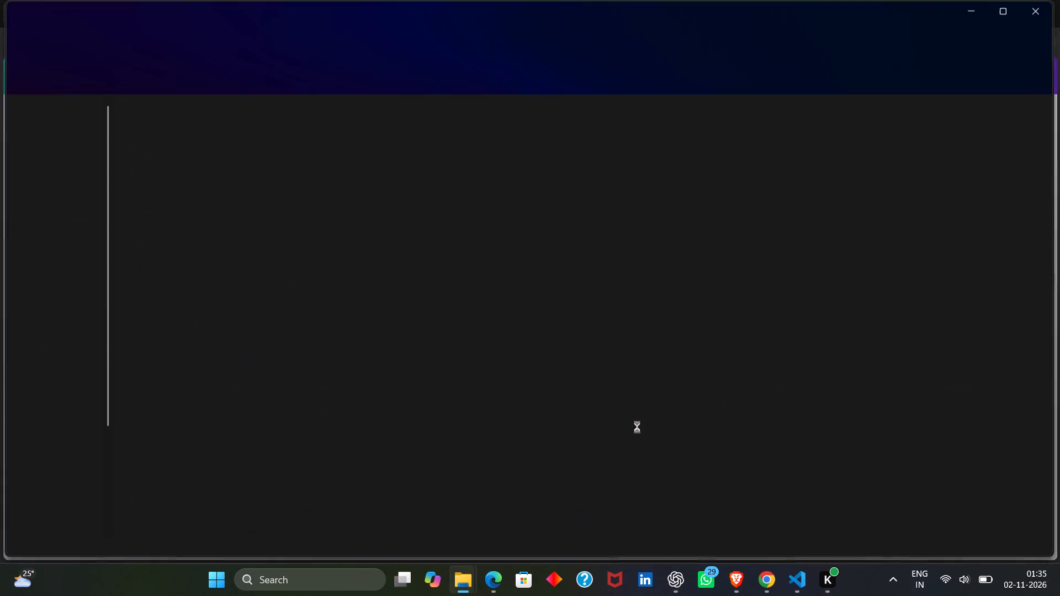